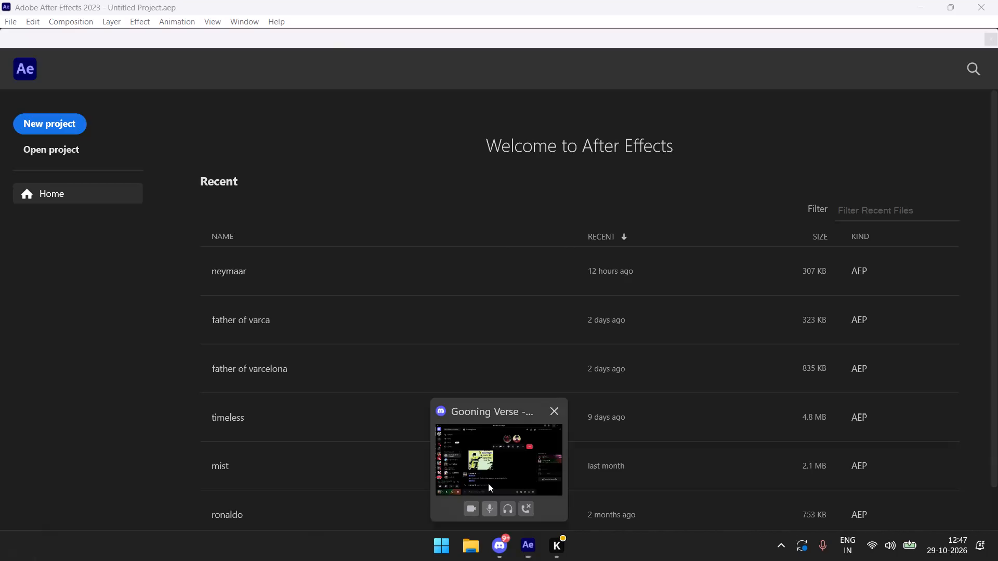
Open the recent project neymaar.
click(452, 175)
click(322, 274)
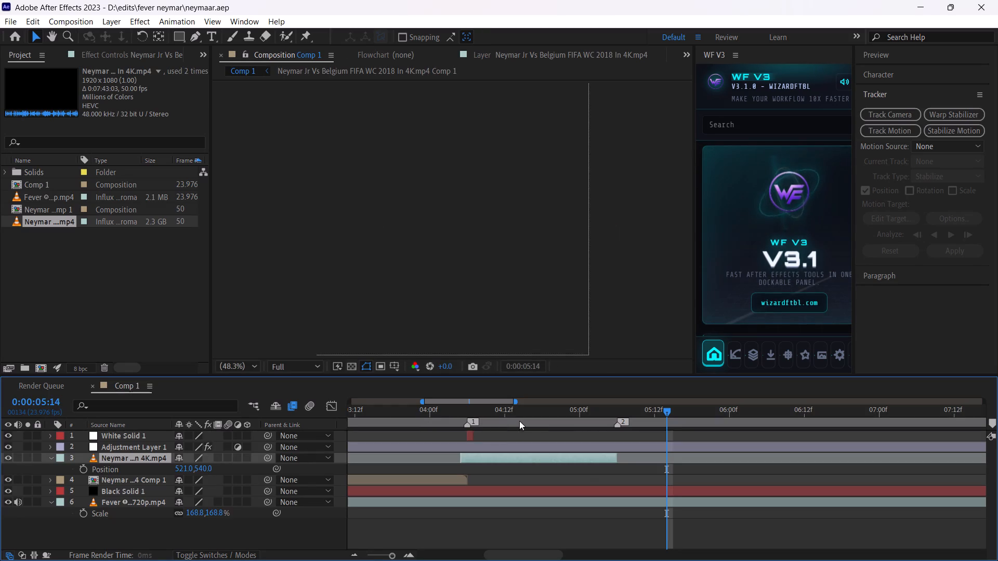
Move the current time to 0:00:04:13 in Comp 1 and save the project.
click(514, 414)
key(ctrl+s)
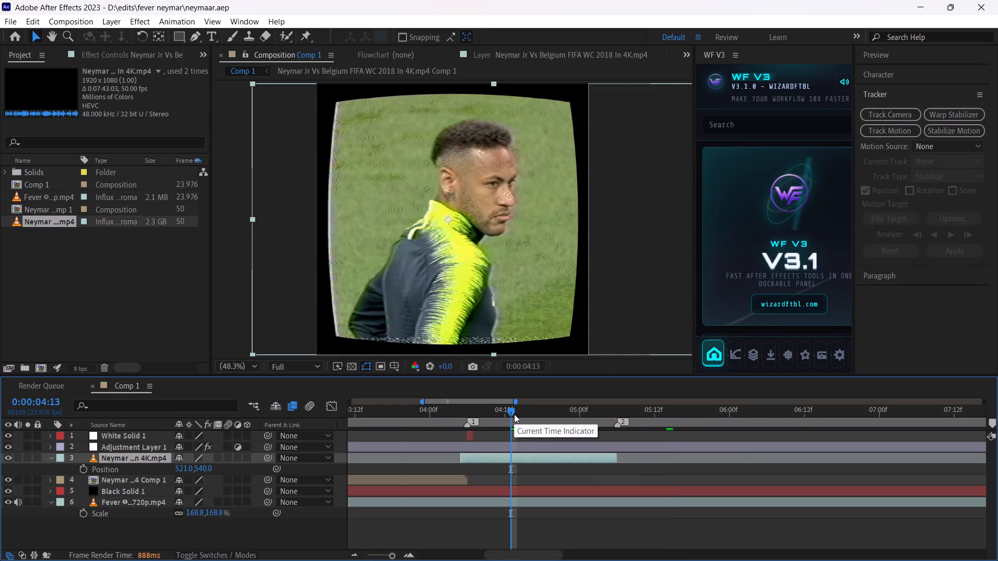
Preview Comp 1 from 0:00:00:00 with the timeline zoomed out to its full duration.
drag(514, 414, 240, 428)
drag(380, 557, 335, 554)
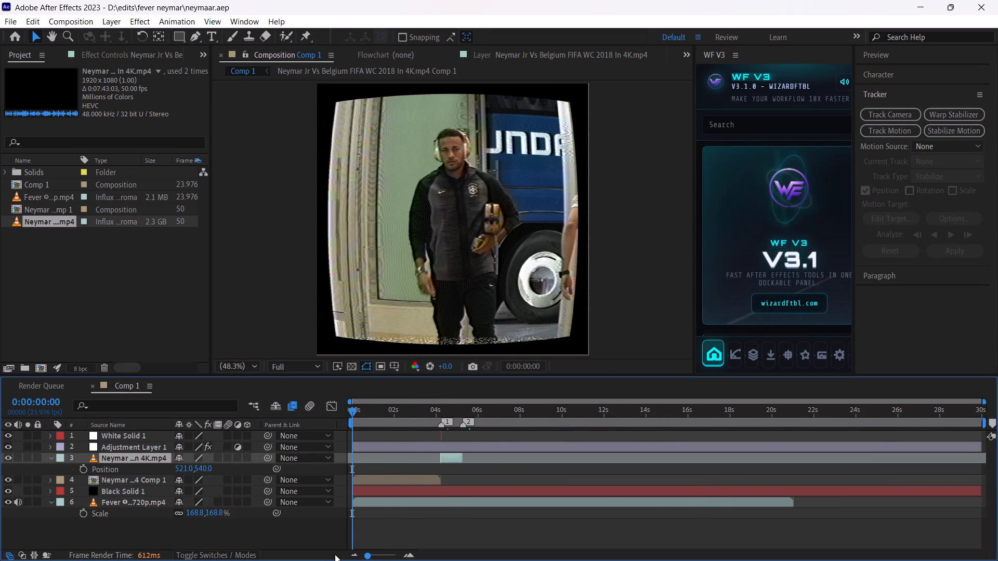
drag(335, 554, 332, 554)
key(space)
click(631, 278)
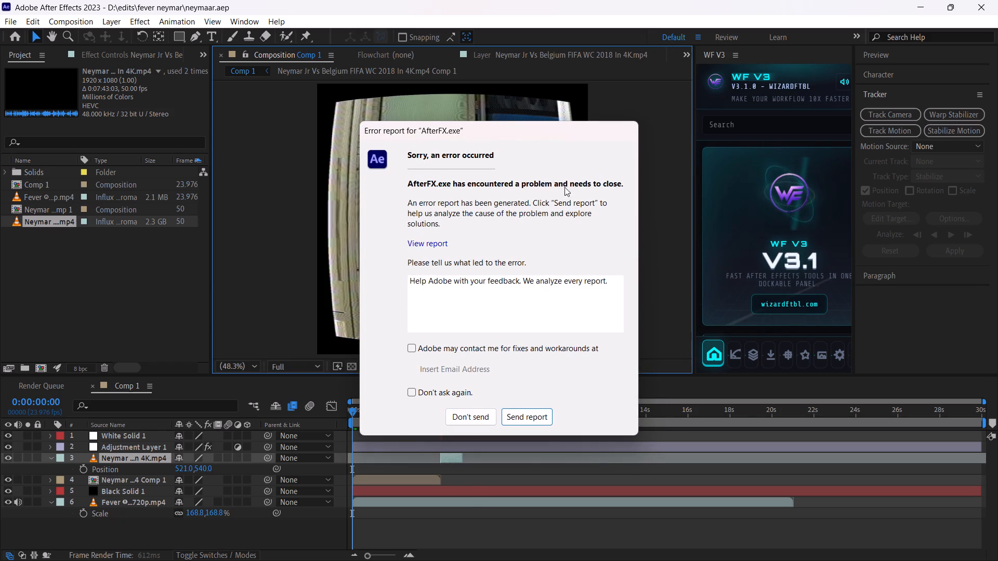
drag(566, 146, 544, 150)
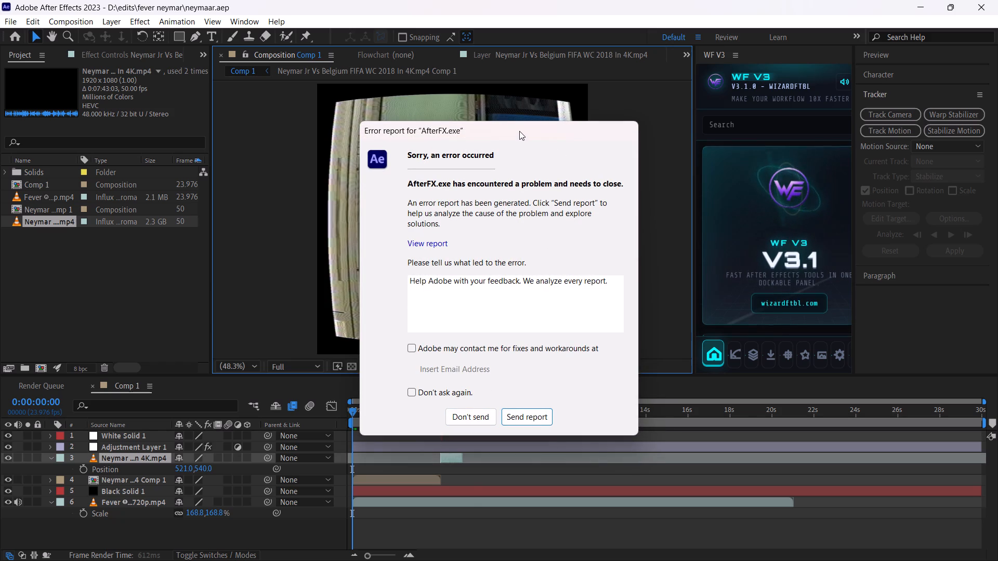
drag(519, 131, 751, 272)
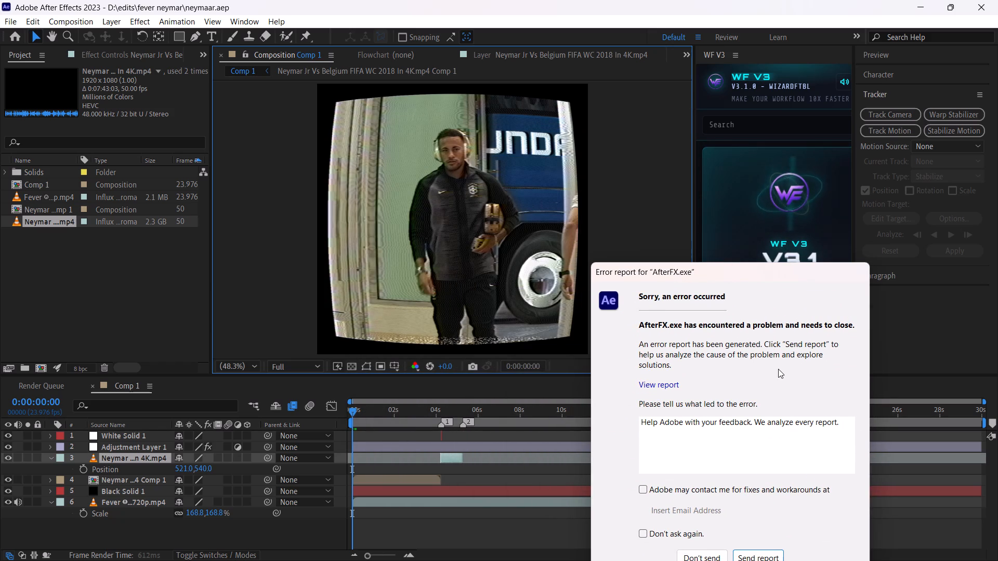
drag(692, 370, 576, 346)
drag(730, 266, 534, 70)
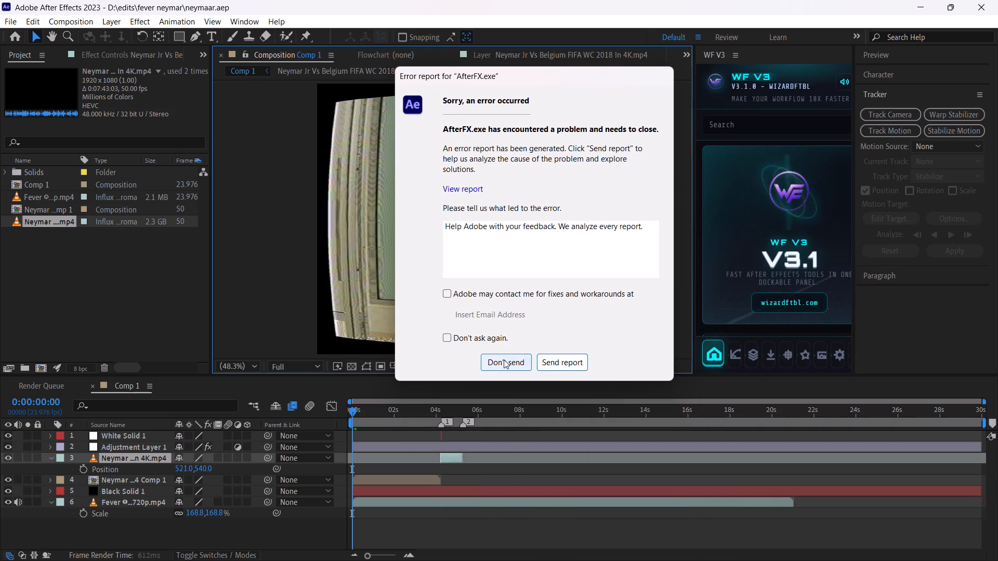
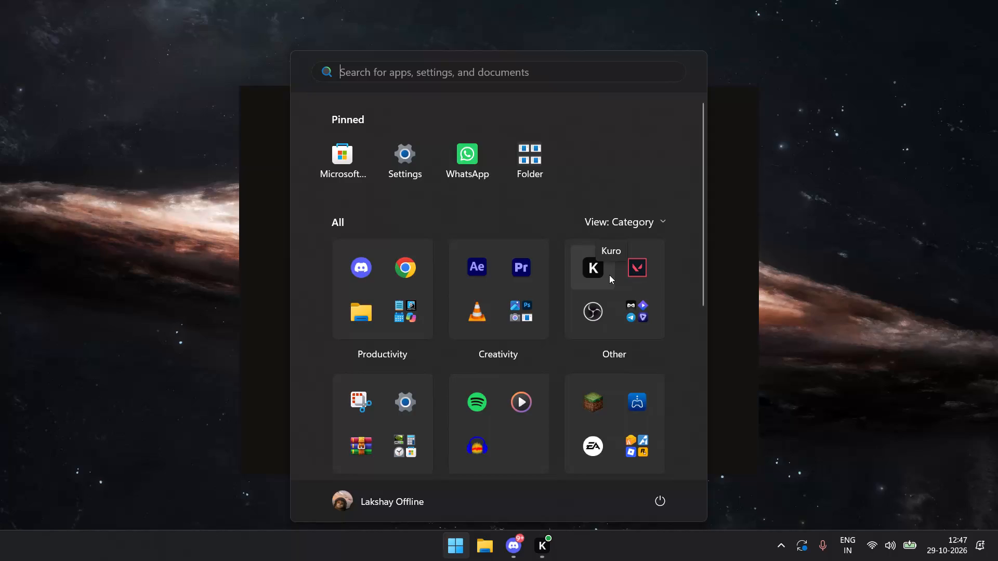
Launch Adobe After Effects 2023.
click(488, 275)
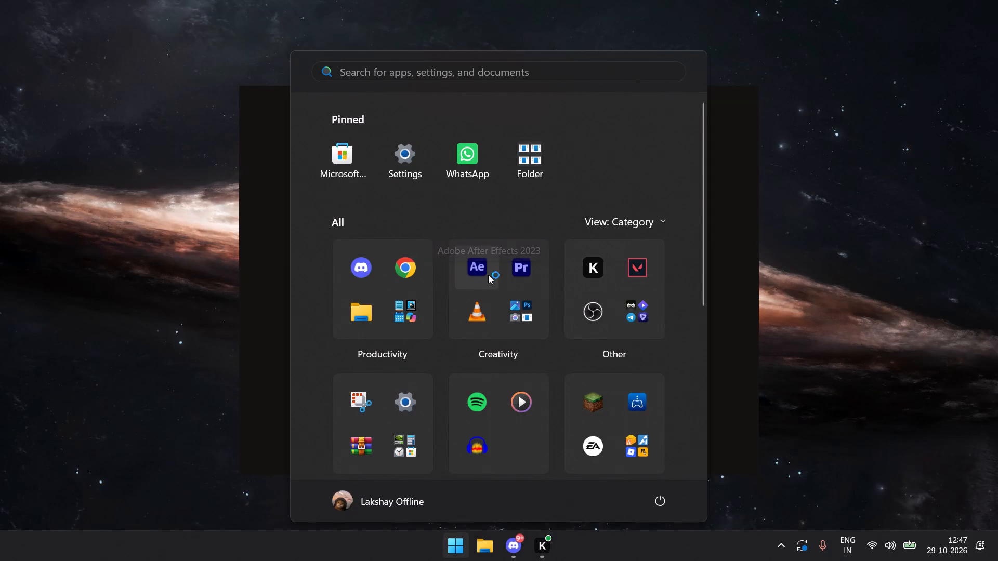
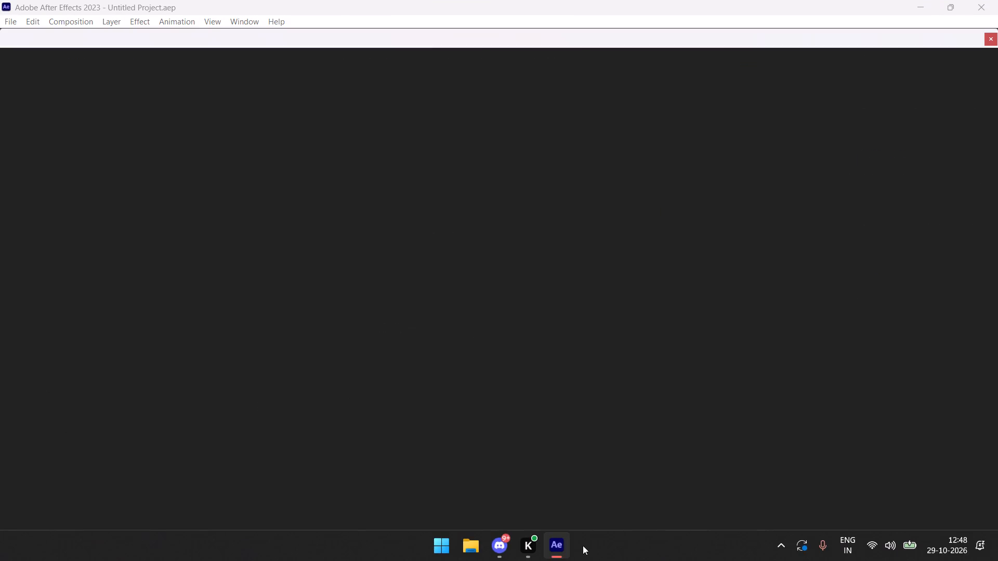
Open the recent project neymaar.aep.
click(317, 279)
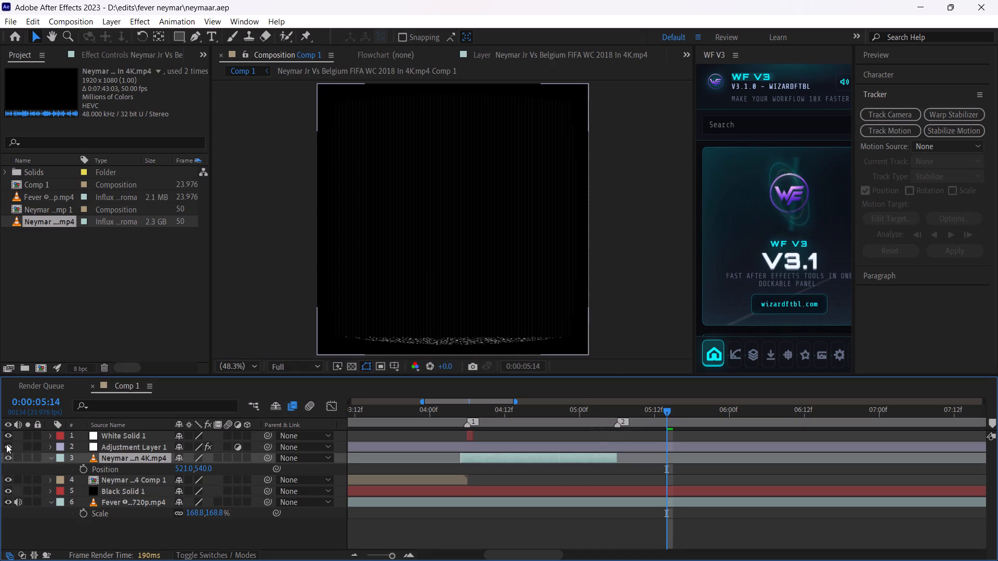
Hide Adjustment Layer 1 in Comp 1.
click(6, 444)
Play Comp 1 from the start and set the preview resolution to Half.
drag(626, 410, 200, 448)
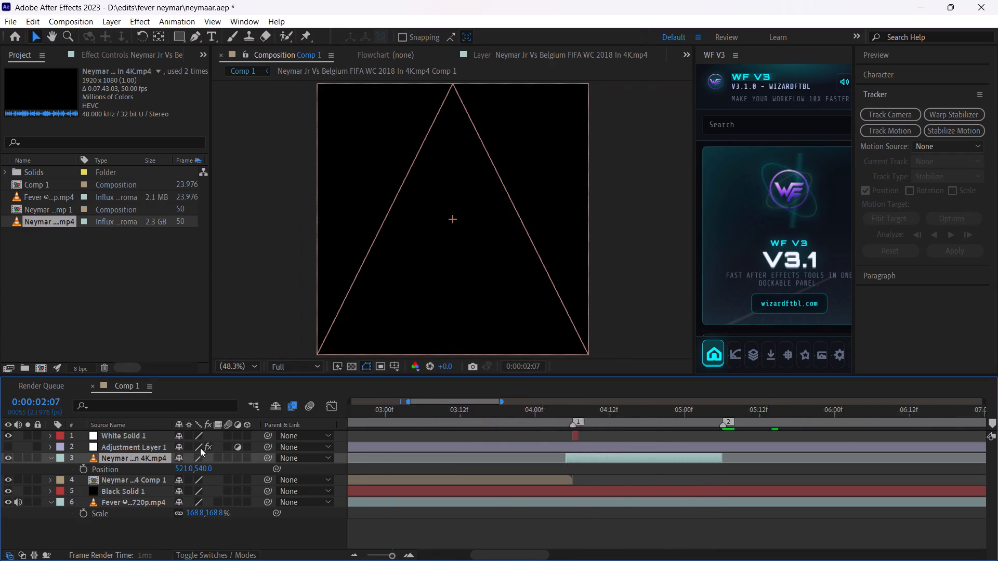
drag(200, 448, 185, 454)
key(space)
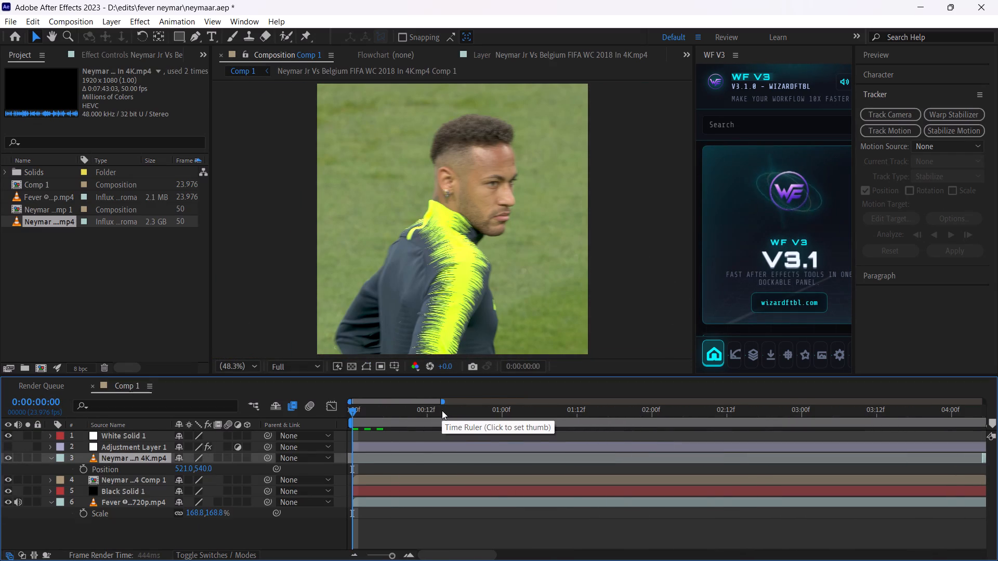
drag(386, 555, 358, 554)
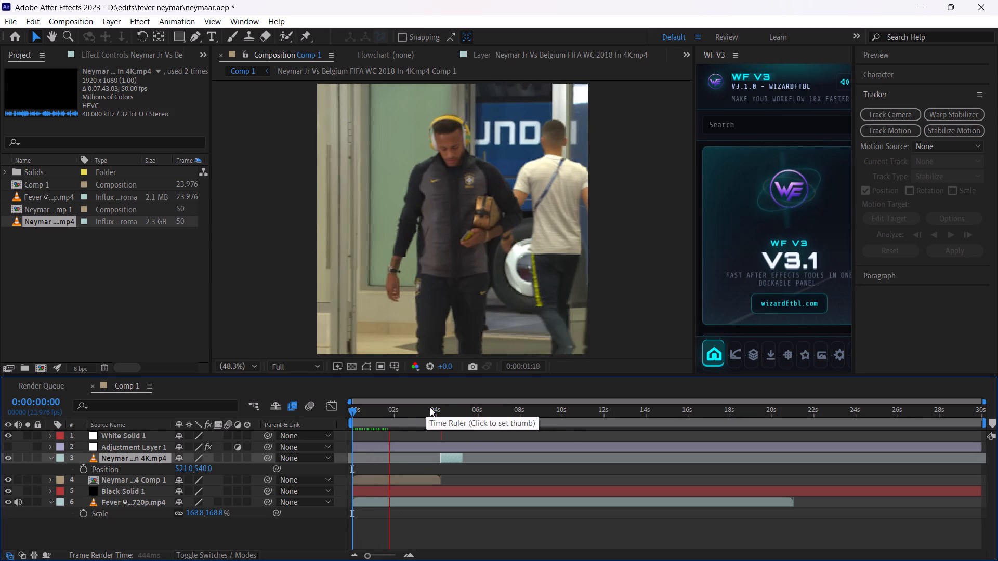
click(288, 368)
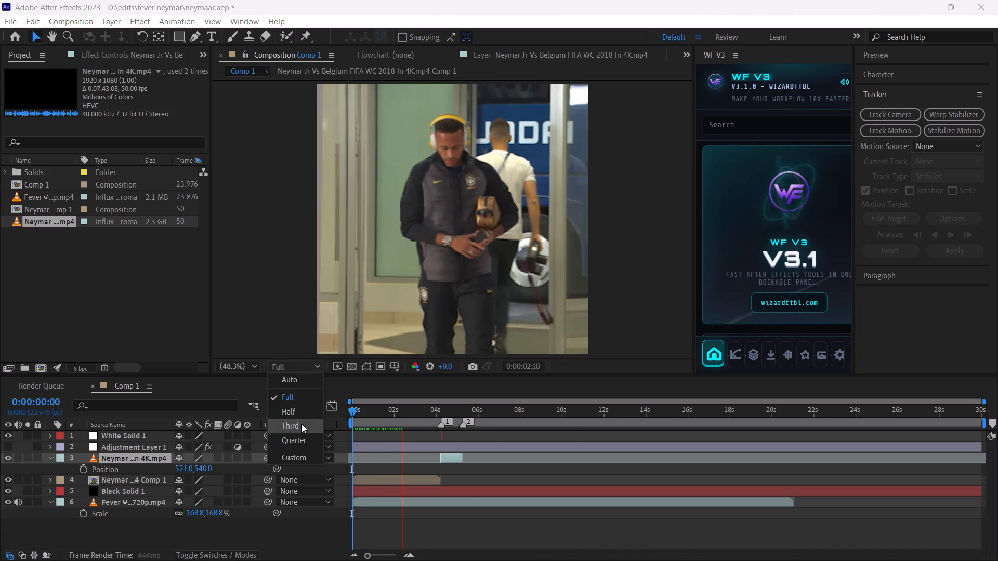
click(296, 406)
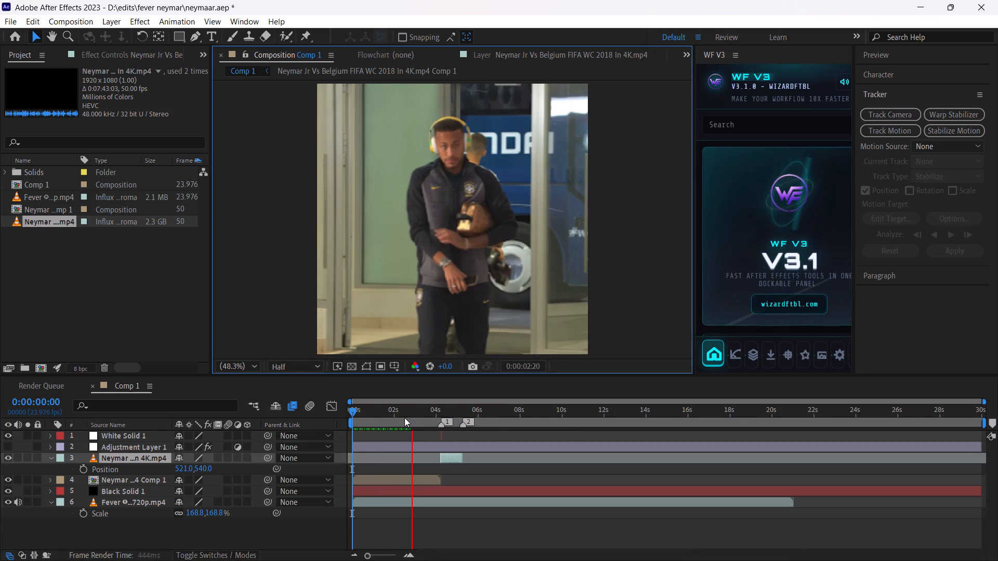
Replay Comp 1 from the beginning to review the existing Neymar clips against the soundtrack.
drag(403, 411, 321, 423)
key(space)
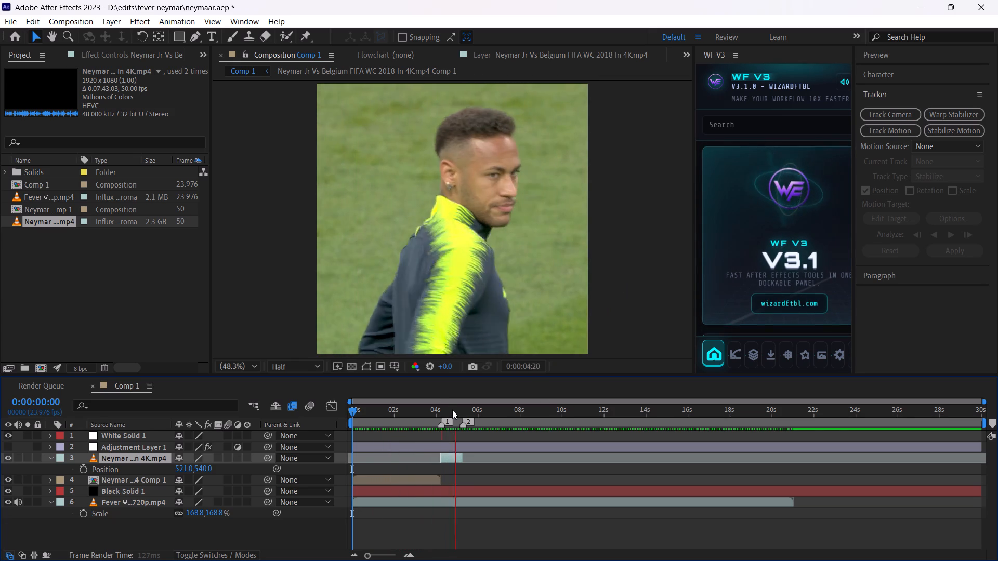
drag(444, 413, 269, 415)
key(space)
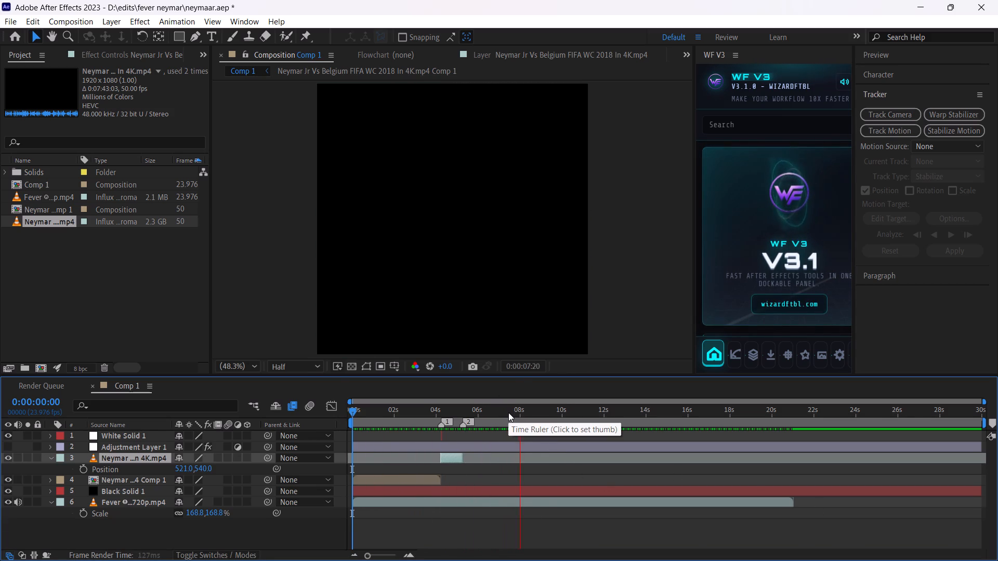
key(space)
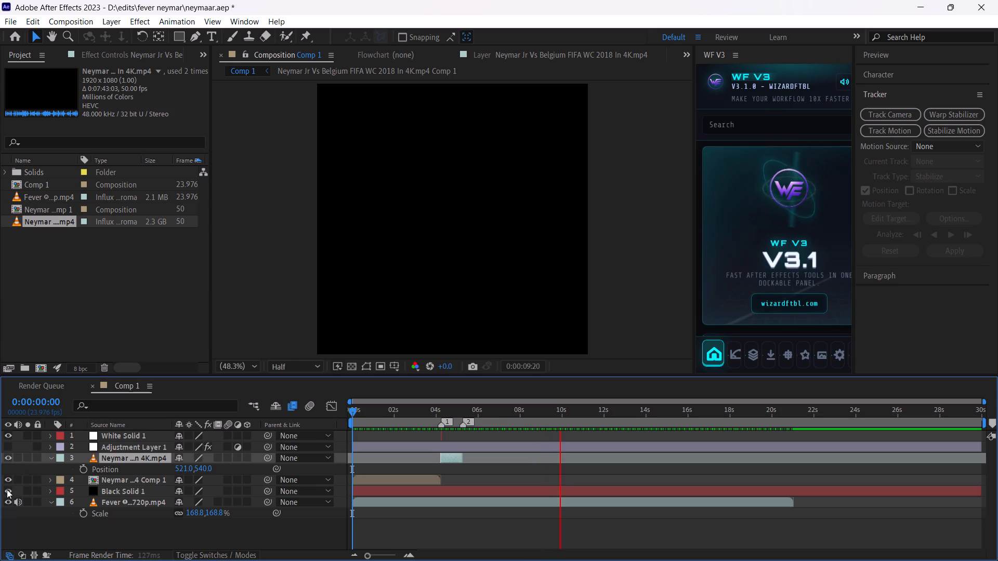
Hide the Black Solid 1 layer covering the Fever reference video.
click(7, 489)
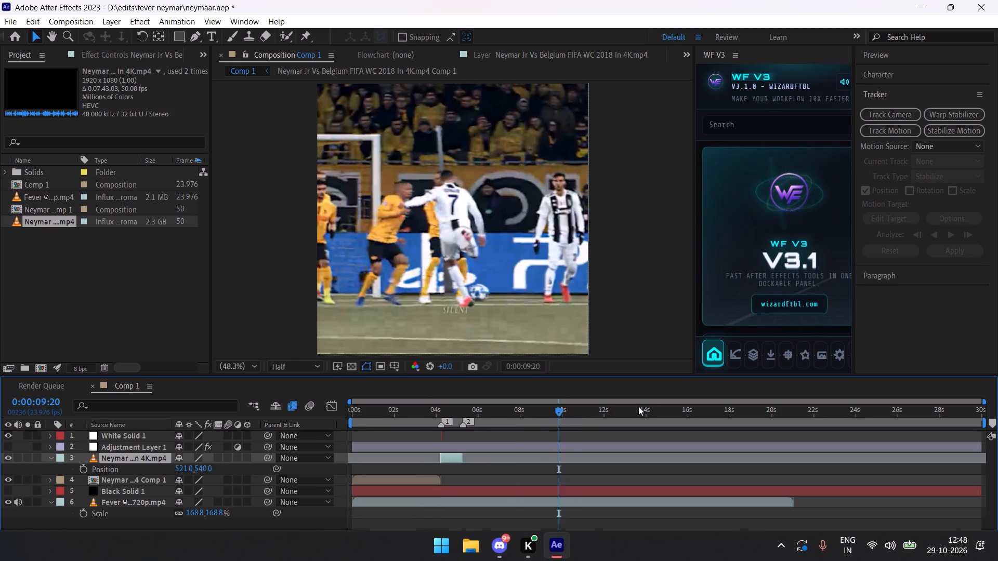
Add a composition marker at 0:00:06:08 in Comp 1, where the reference video cuts to the tunnel shot.
drag(638, 406, 474, 410)
click(378, 560)
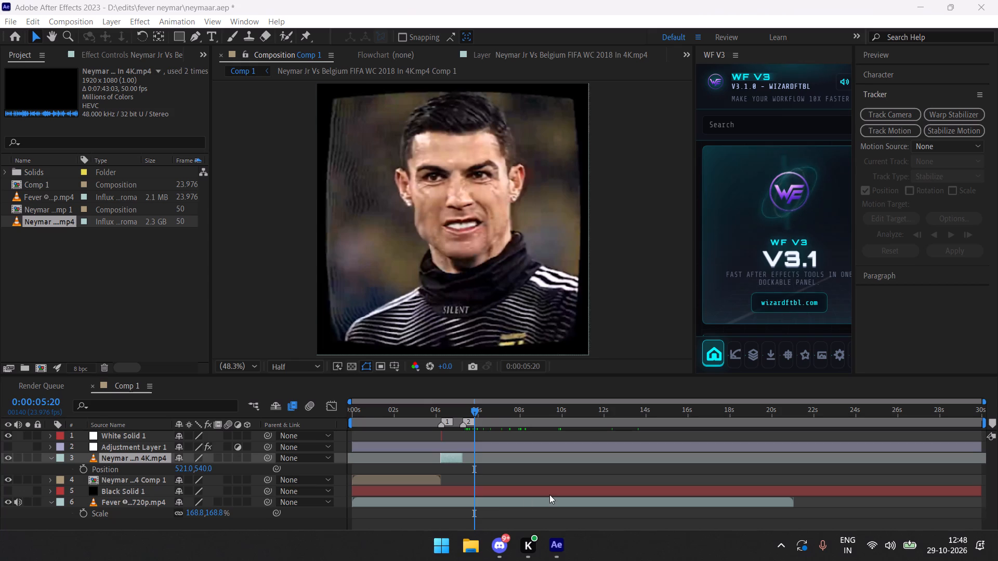
click(537, 514)
click(521, 523)
drag(377, 553, 380, 553)
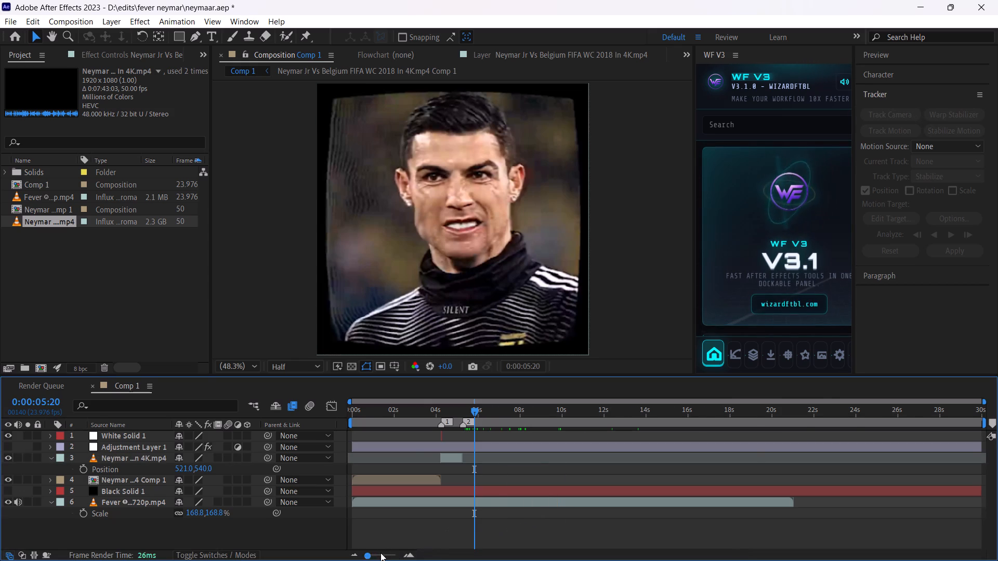
drag(380, 553, 395, 553)
drag(702, 419, 917, 415)
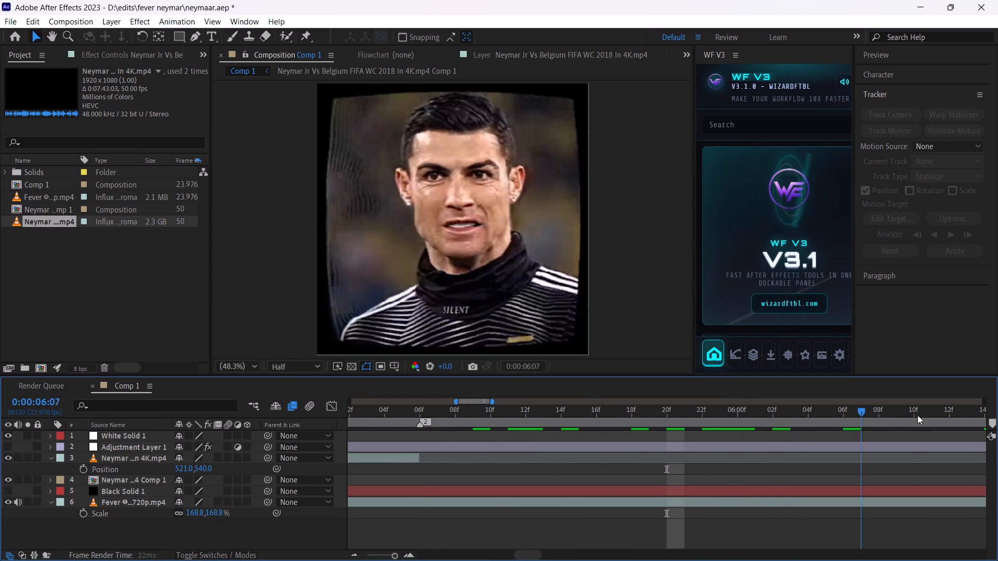
drag(917, 415, 670, 424)
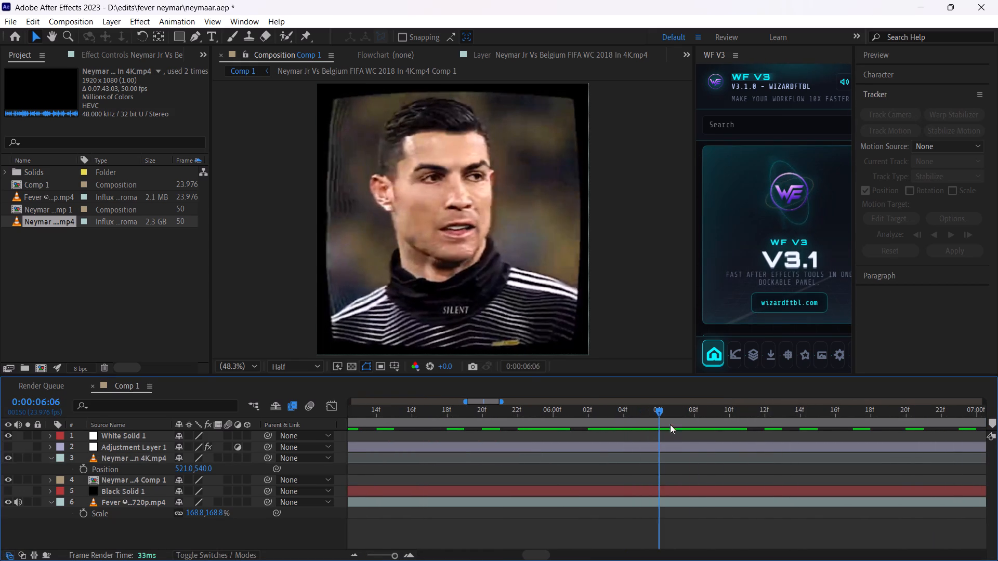
drag(670, 424, 685, 424)
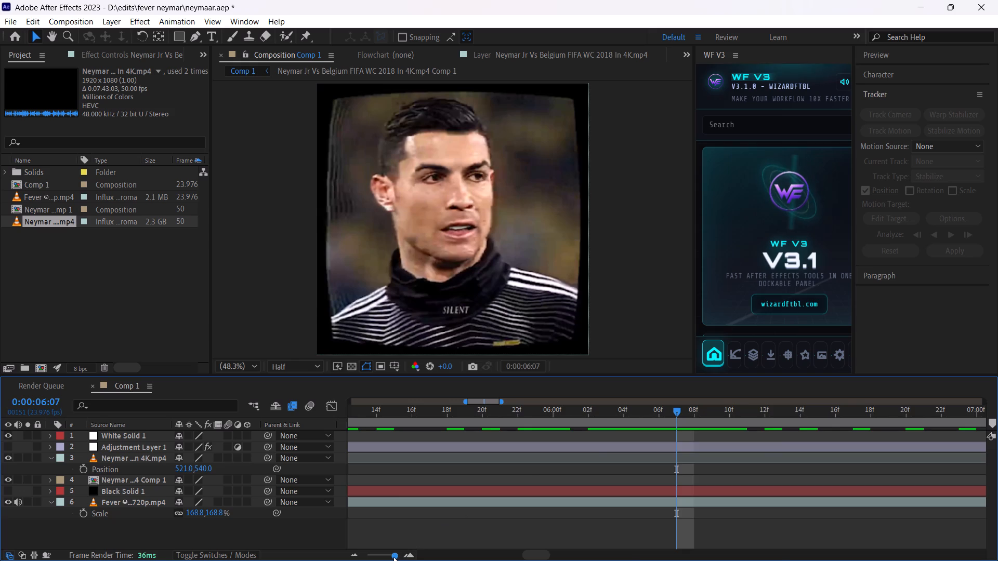
drag(392, 557, 387, 549)
drag(661, 410, 669, 410)
key(ctrl+Left)
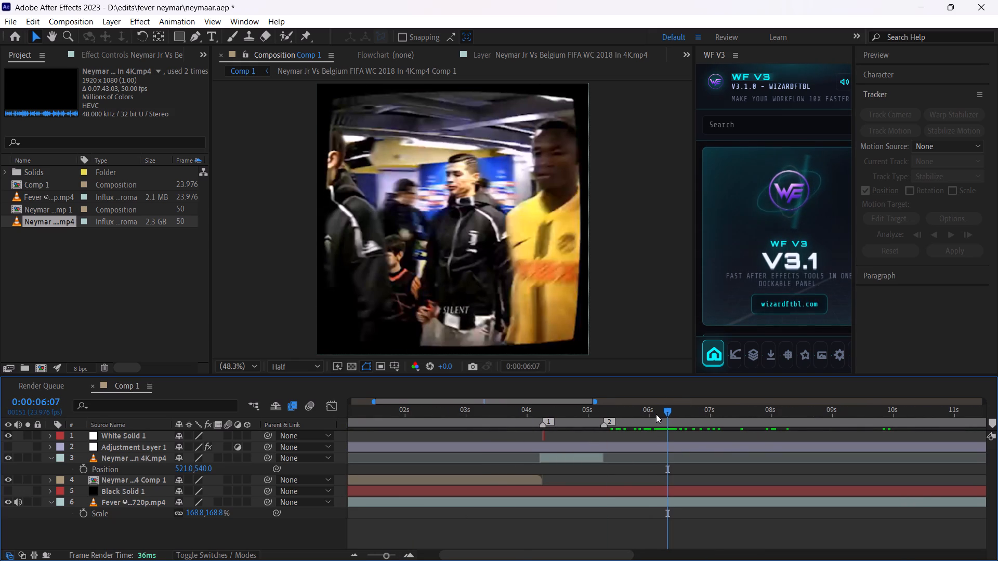
key(ctrl+Right)
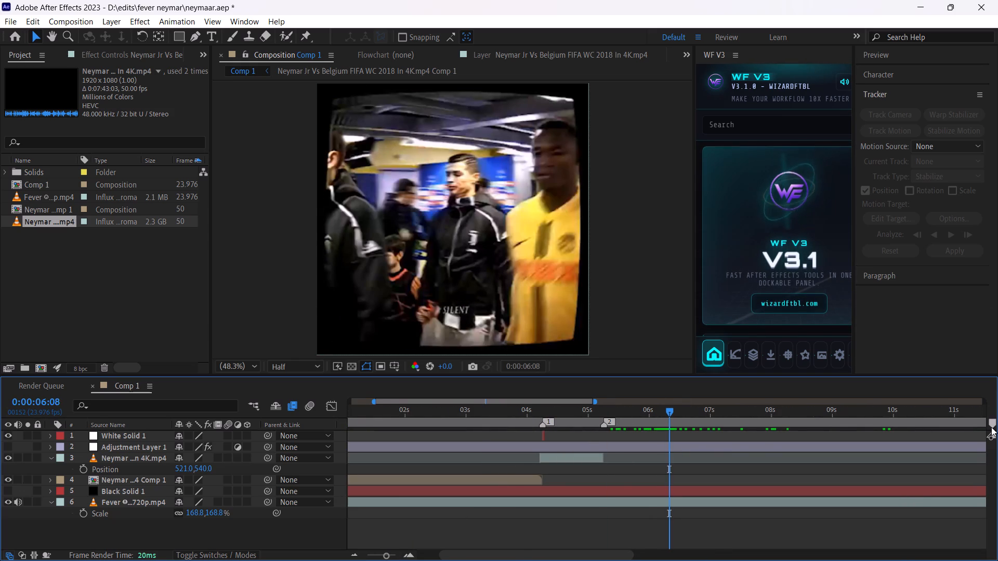
click(991, 427)
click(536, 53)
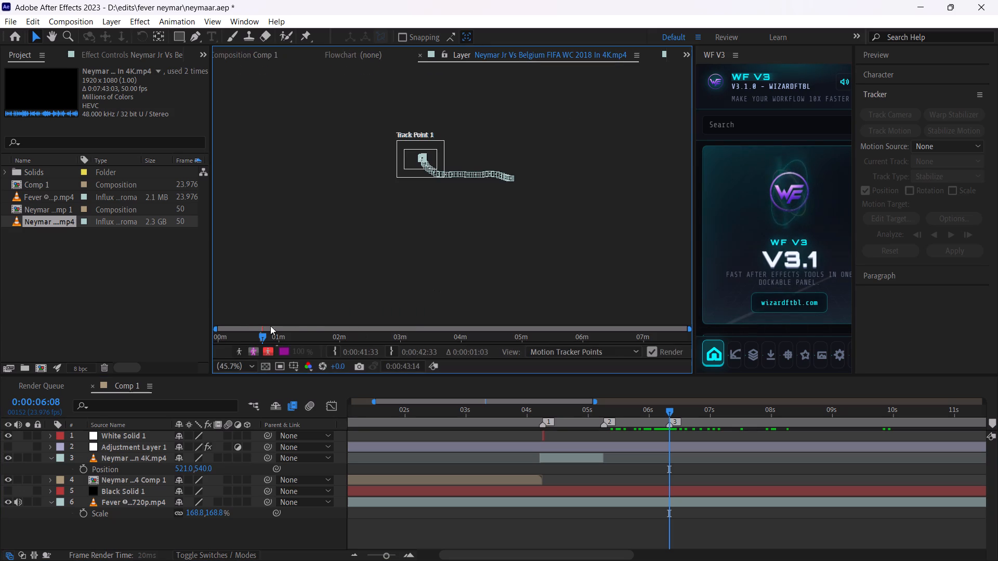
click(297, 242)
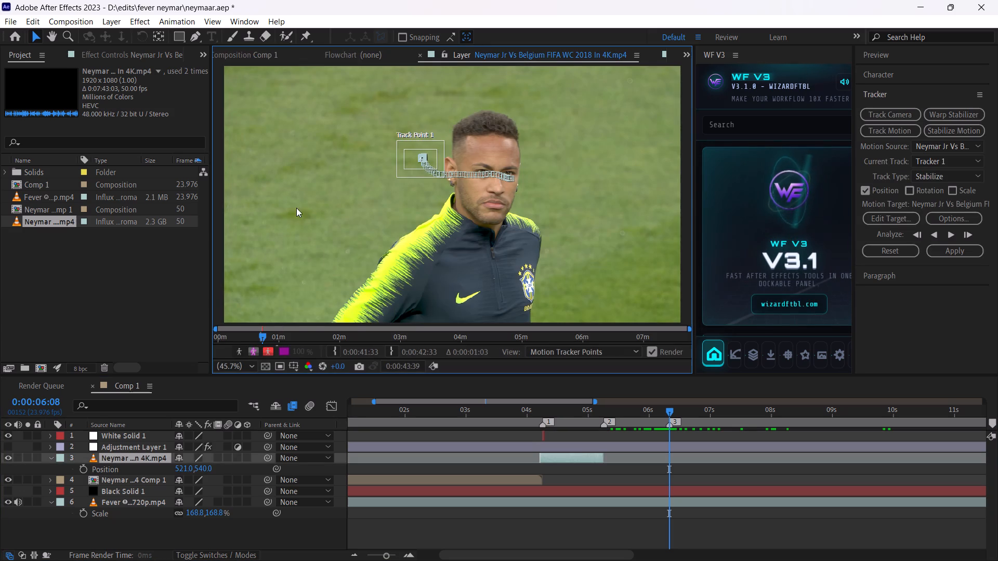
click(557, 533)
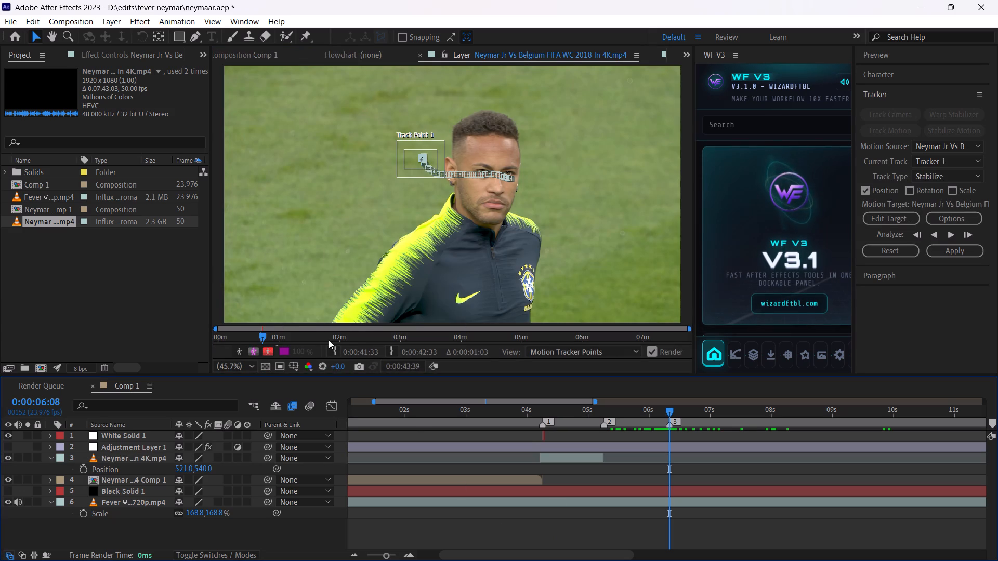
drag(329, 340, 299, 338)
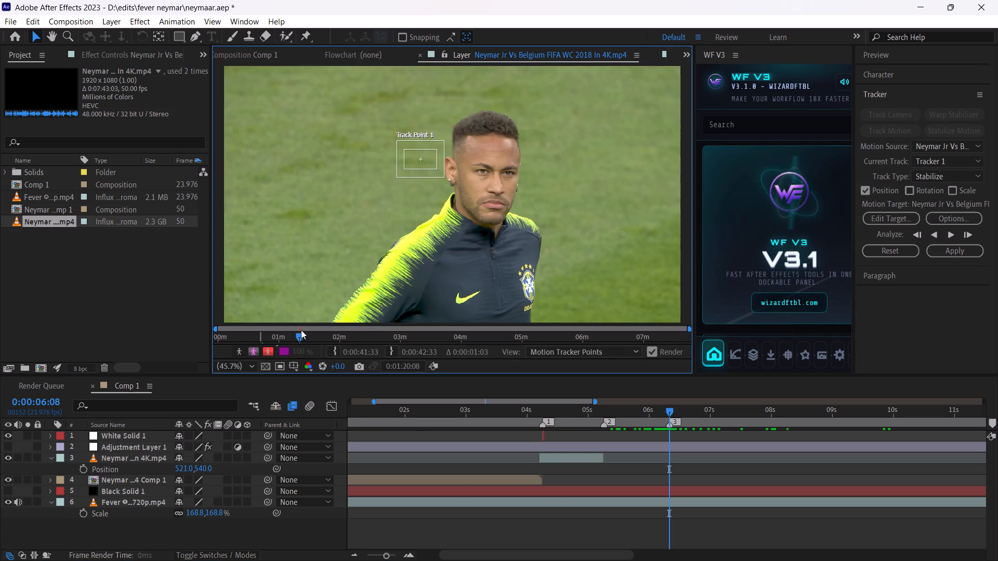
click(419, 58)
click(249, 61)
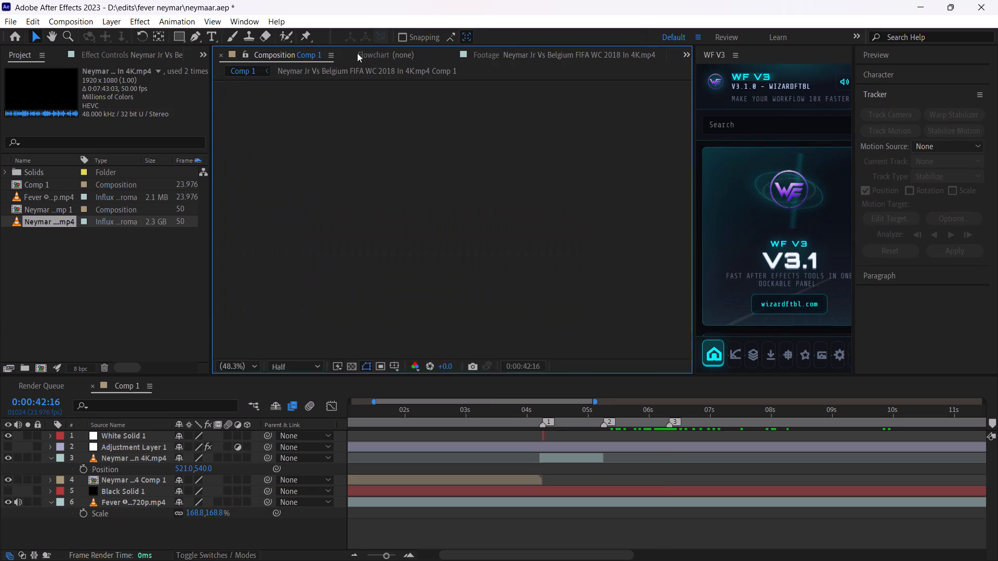
Browse the Neymar Jr Vs Belgium source footage for a suitable shot of Neymar.
click(514, 52)
drag(296, 336, 261, 336)
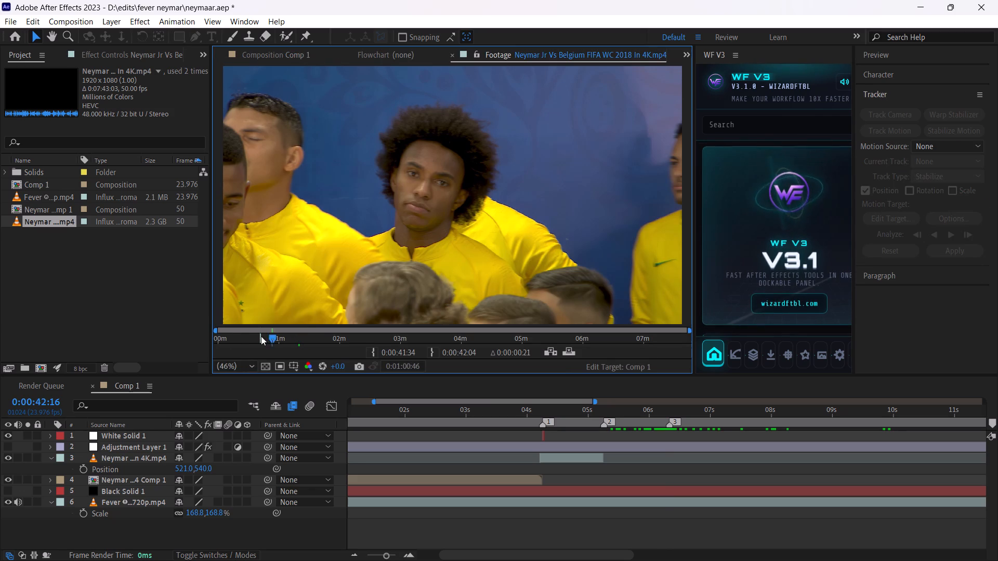
drag(261, 336, 254, 336)
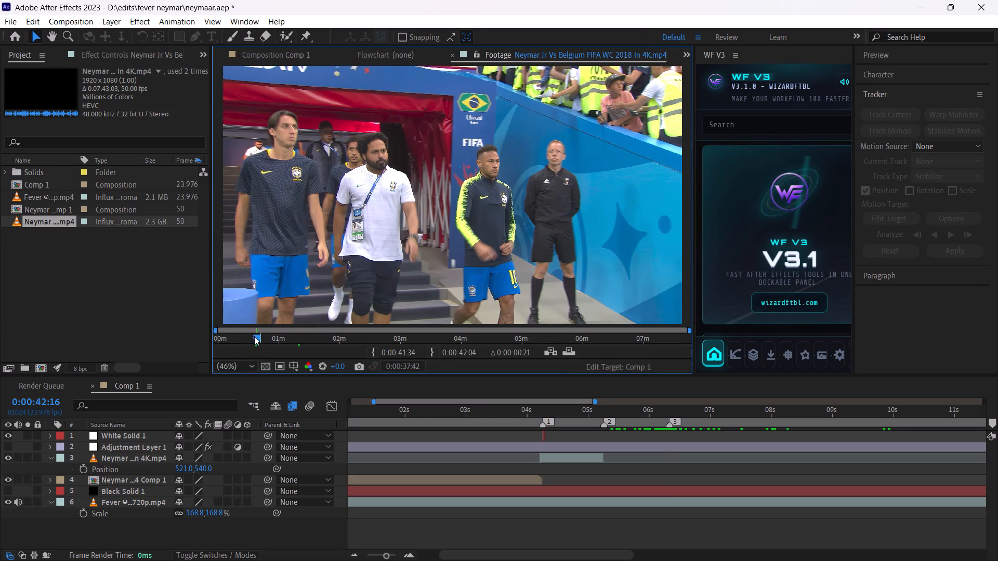
drag(254, 336, 262, 336)
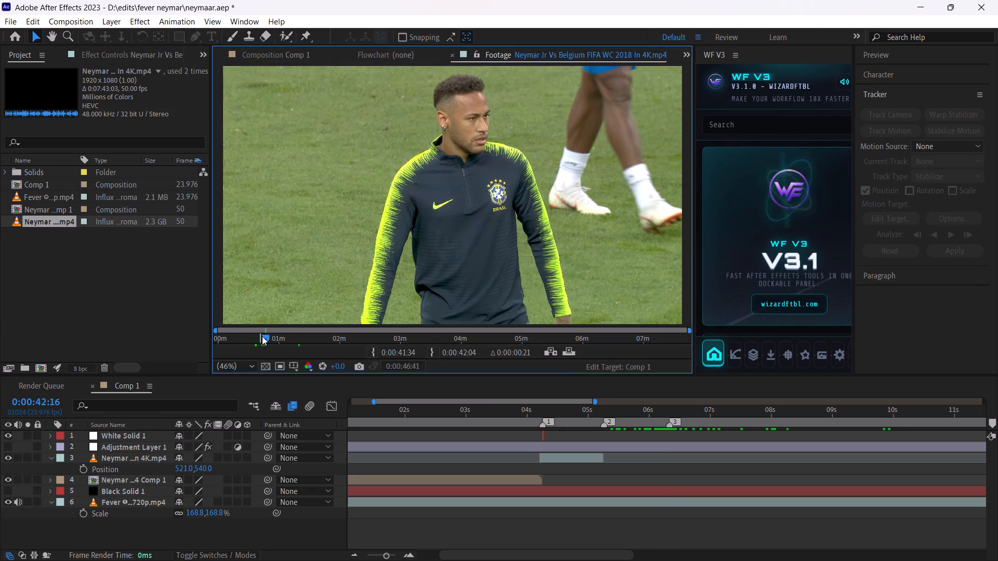
drag(262, 336, 280, 336)
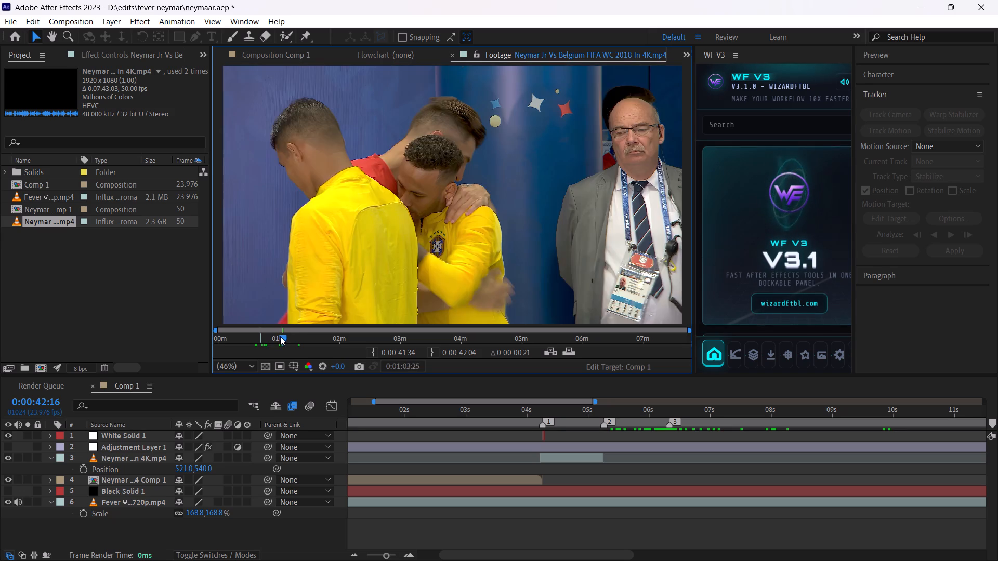
drag(280, 336, 297, 339)
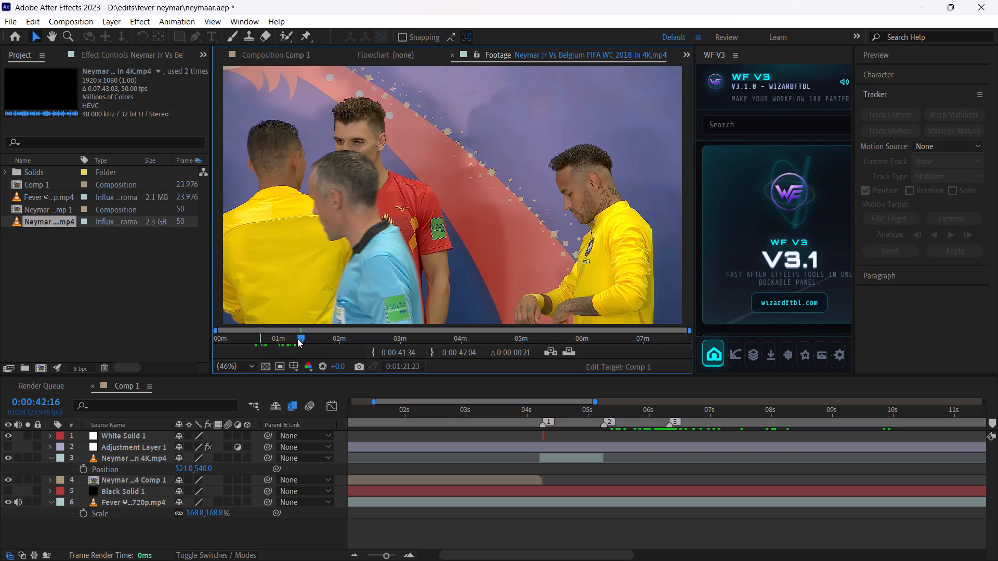
drag(297, 339, 301, 340)
Toggle the microphone in the Discord call.
click(488, 511)
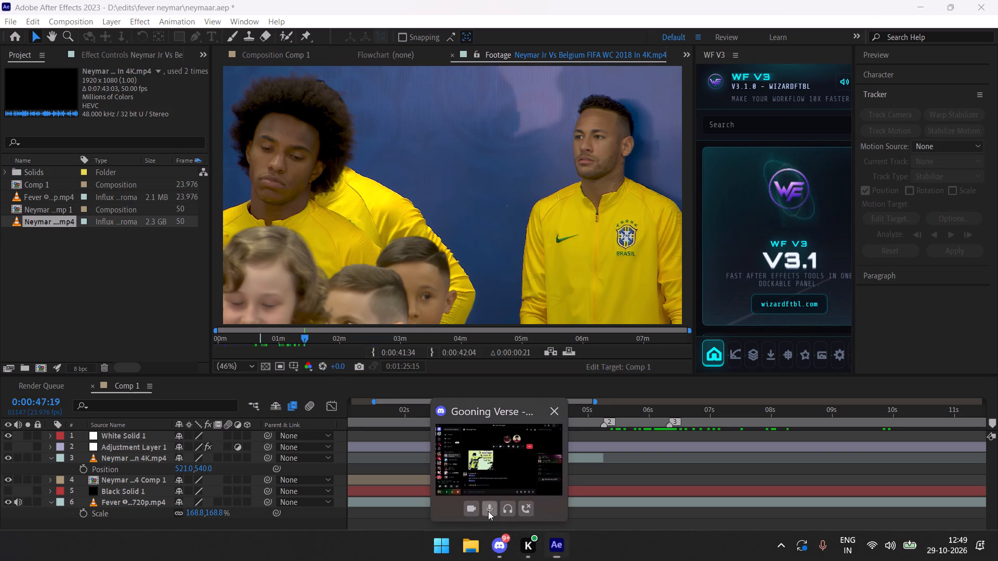
Set both the out and in points of the Neymar Jr Vs Belgium footage at 0:01:36:10, on Neymar's line-up close-up.
drag(307, 342, 318, 340)
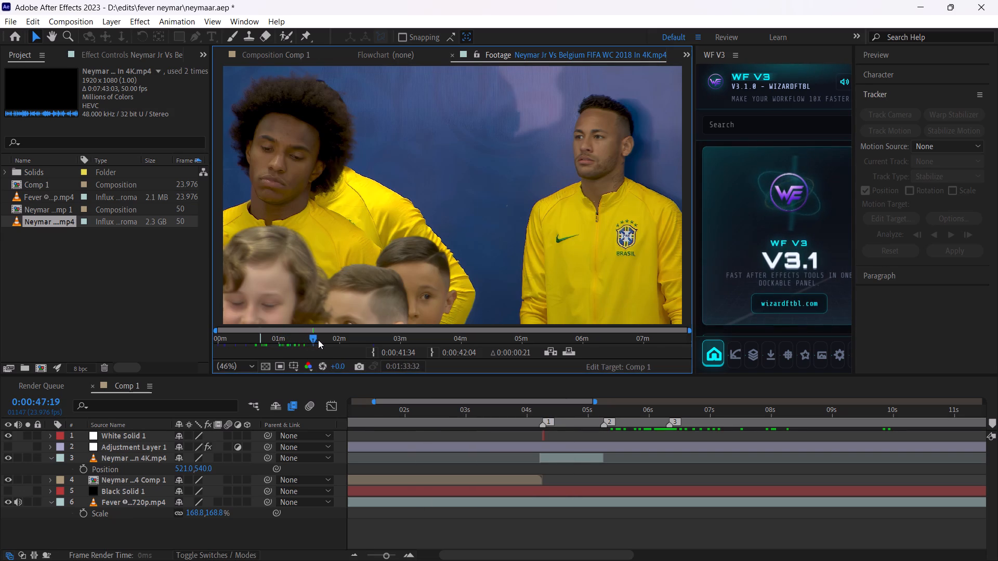
drag(318, 340, 327, 340)
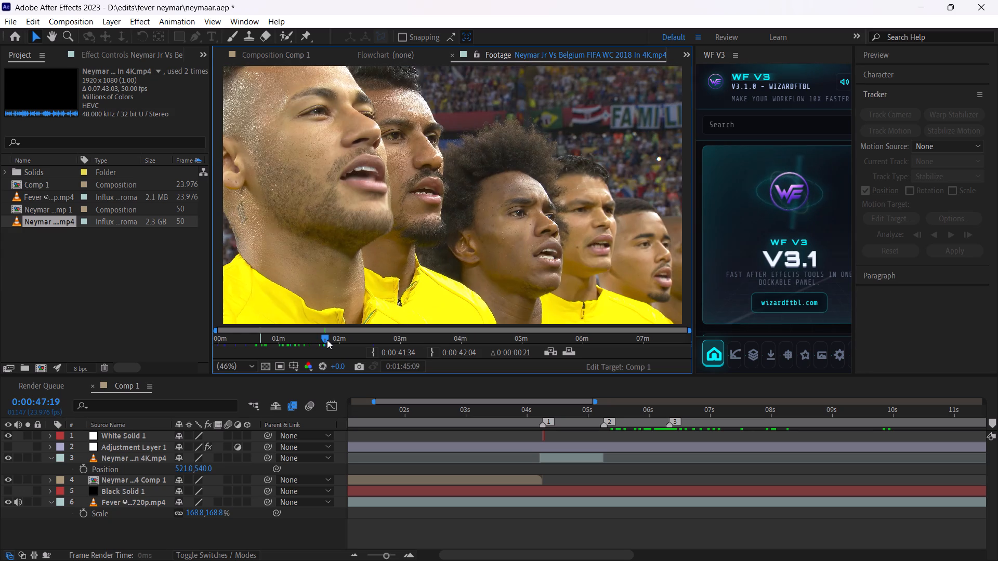
drag(327, 340, 320, 340)
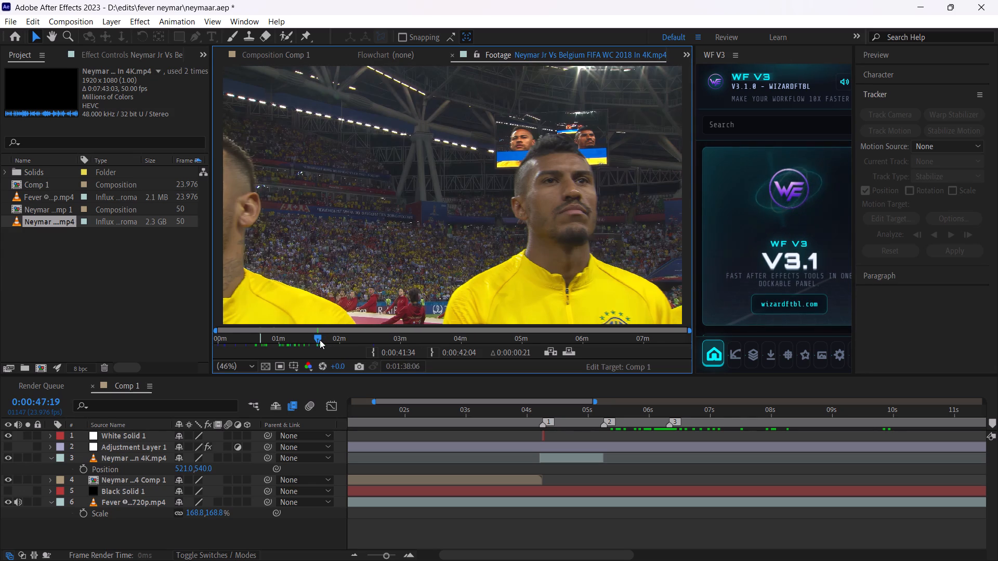
drag(320, 340, 318, 340)
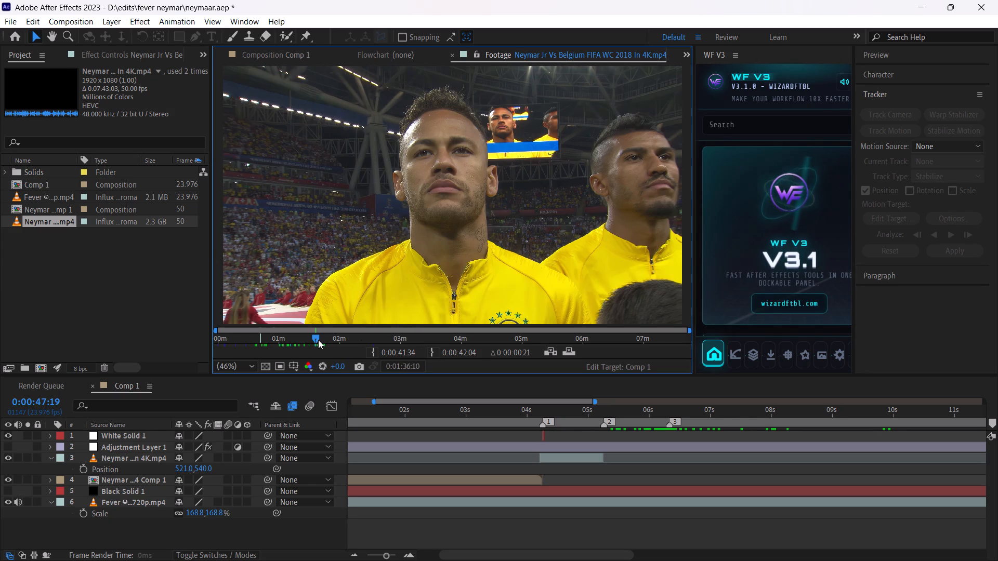
click(429, 351)
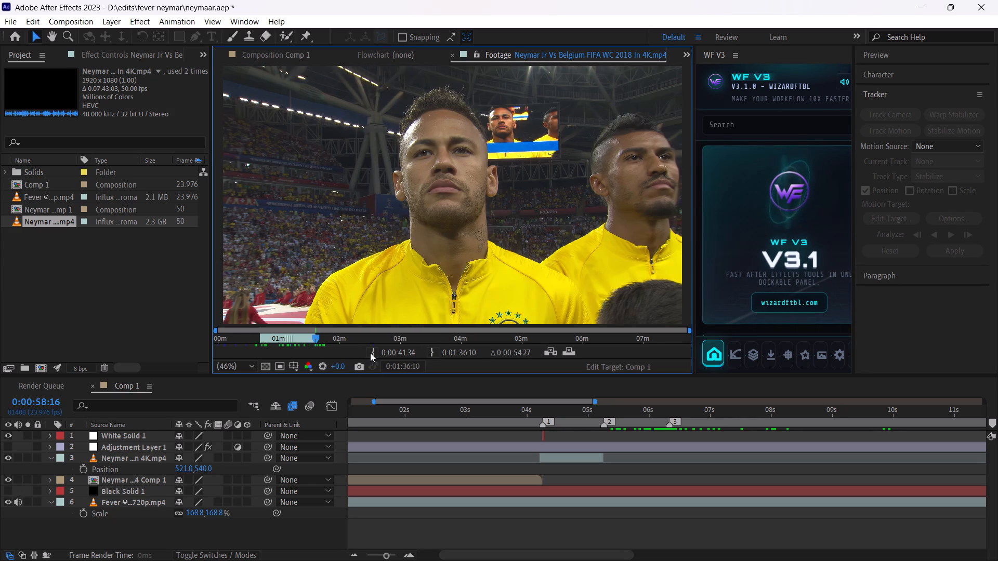
click(370, 353)
Set the in point of the Neymar Jr Vs Belgium footage at 0:01:35:10 on the line-up close-up.
key(ctrl+shift+Left)
key(ctrl+shift+Left)
key(ctrl+shift+Left)
key(ctrl+shift+Left)
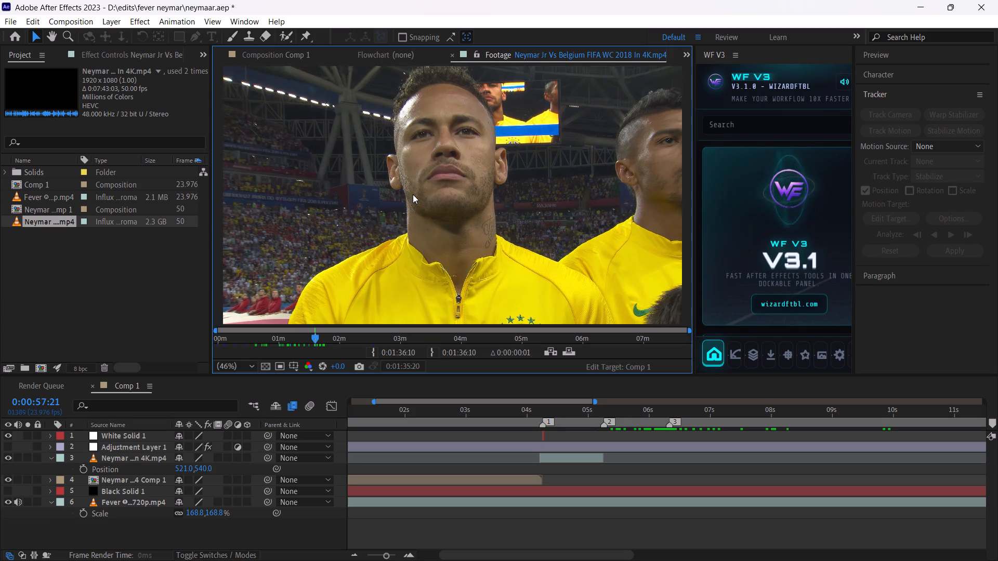
key(ctrl+shift+Left)
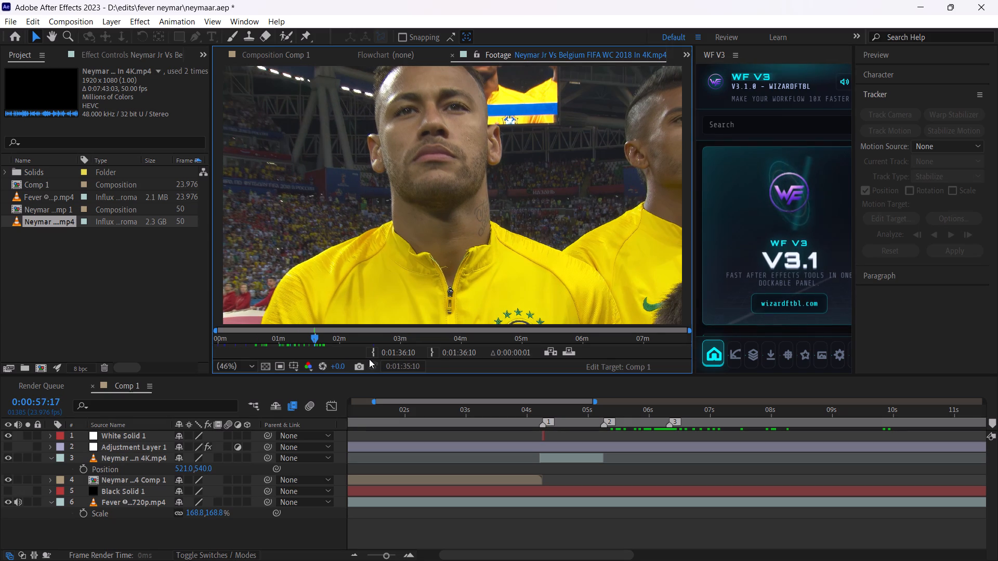
double_click(369, 359)
Add the trimmed Neymar clip to Comp 1 directly below the adjustment layer, starting at marker 2 (0:00:05:06).
drag(32, 219, 645, 466)
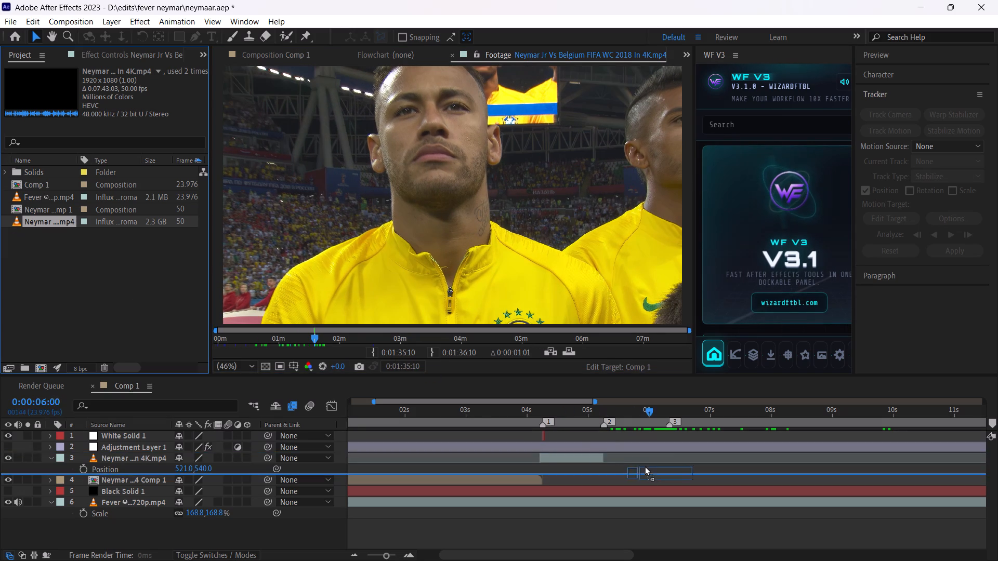
drag(645, 466, 620, 453)
drag(646, 457, 629, 463)
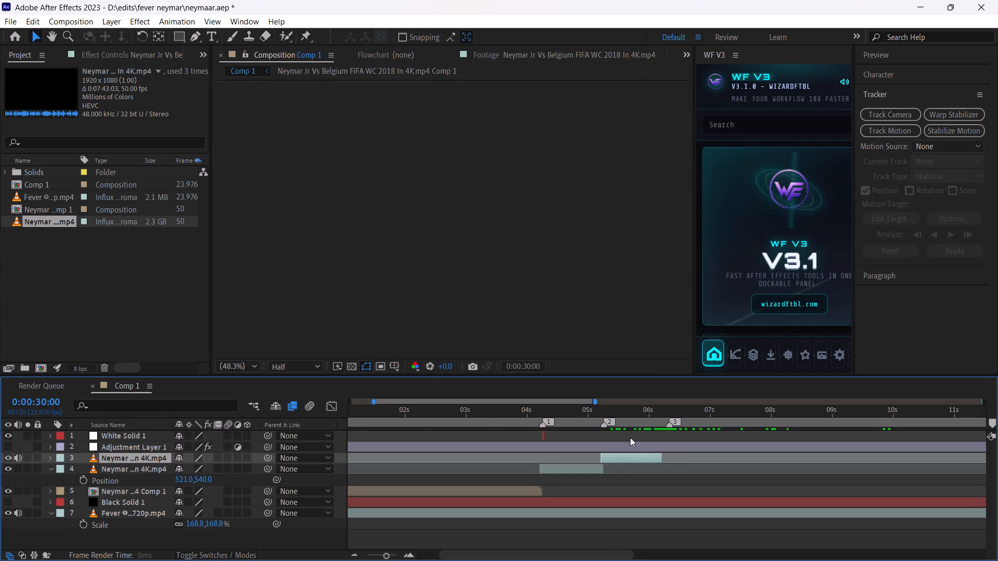
click(603, 413)
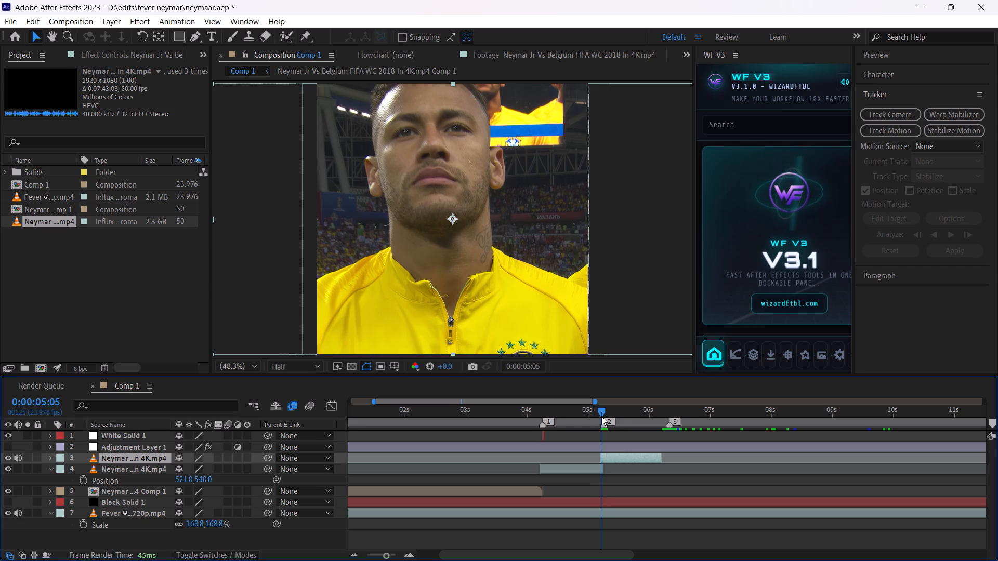
click(616, 455)
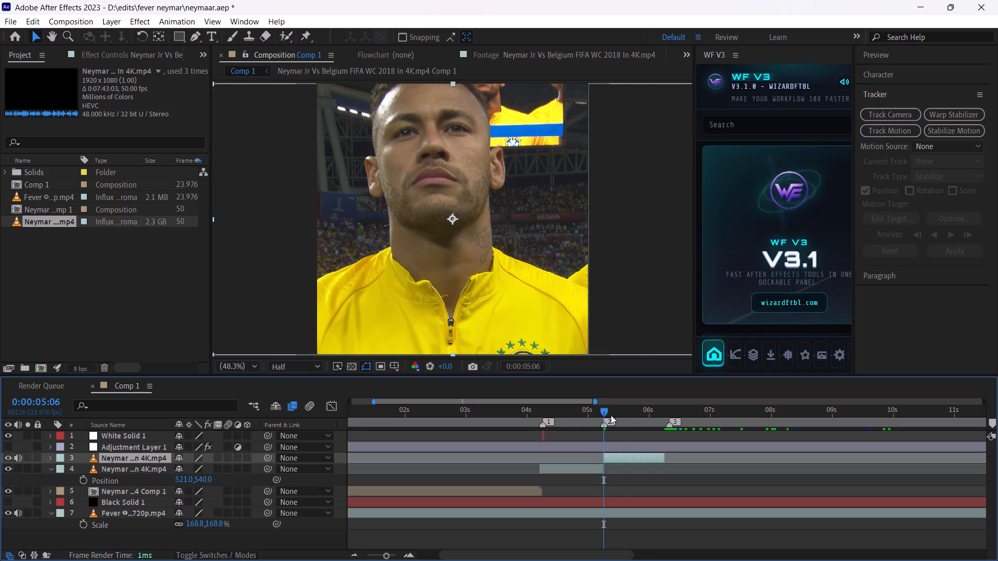
Extend the end of the new Neymar clip to marker 3 at 0:00:06:08.
drag(611, 412, 666, 418)
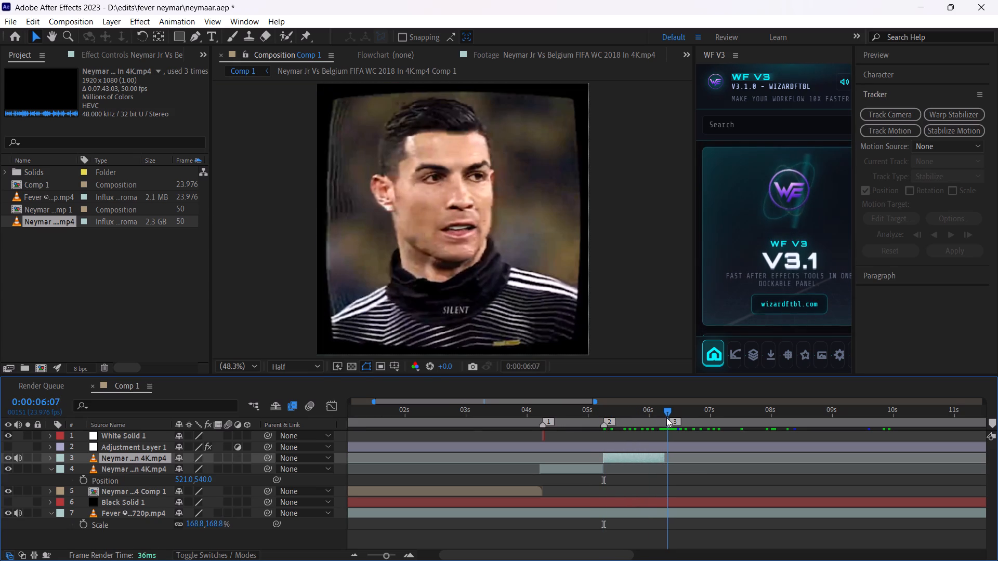
drag(666, 418, 669, 417)
drag(662, 459, 662, 460)
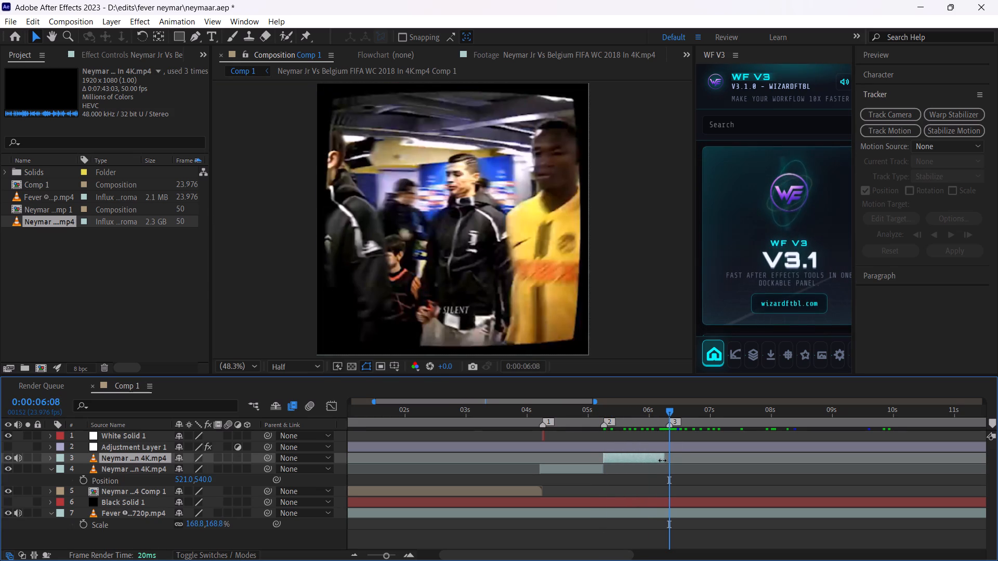
drag(662, 460, 667, 472)
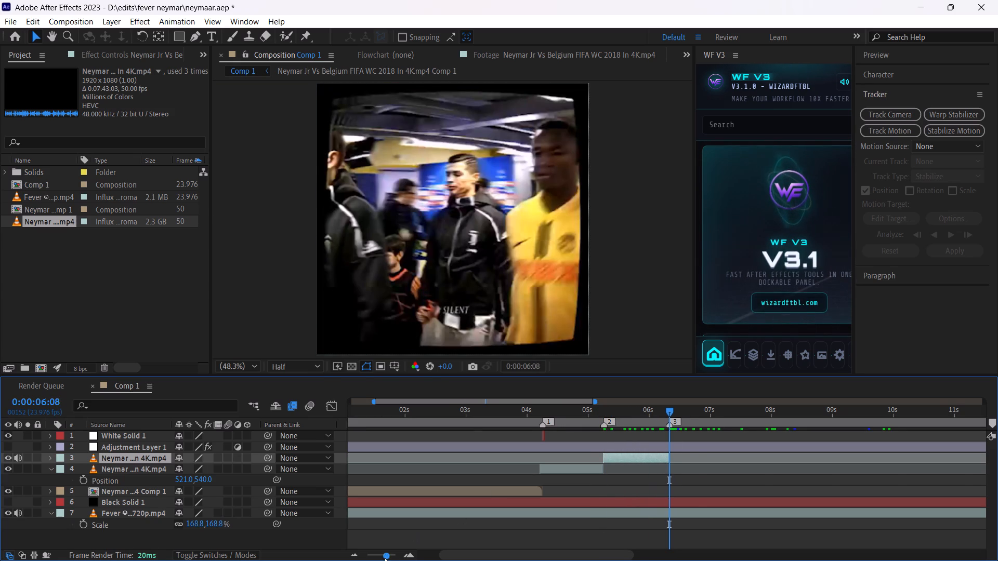
Check the cut at marker 2 frame by frame and mute the audio of the new Neymar line-up clip.
drag(385, 558, 417, 552)
drag(637, 411, 312, 419)
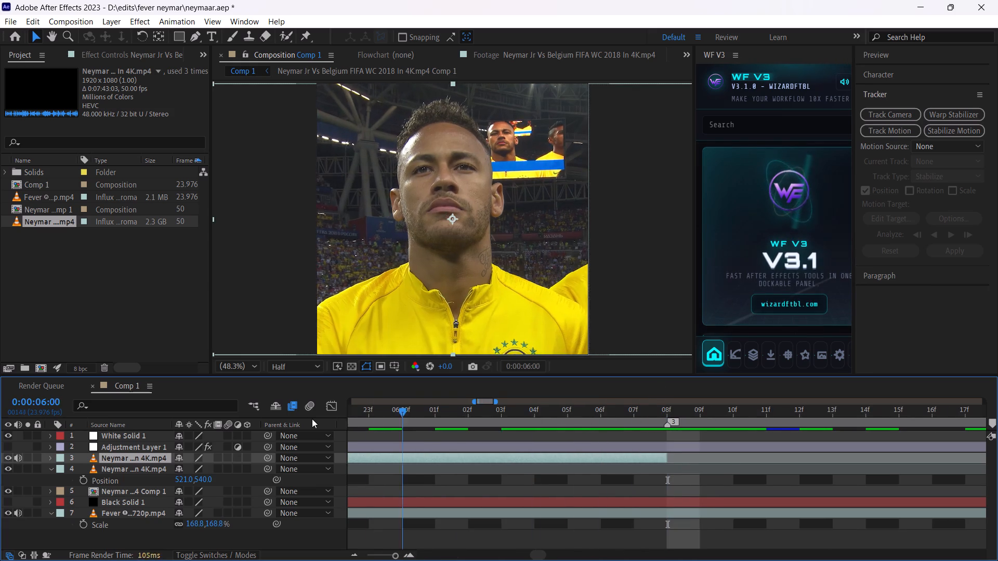
drag(312, 419, 413, 418)
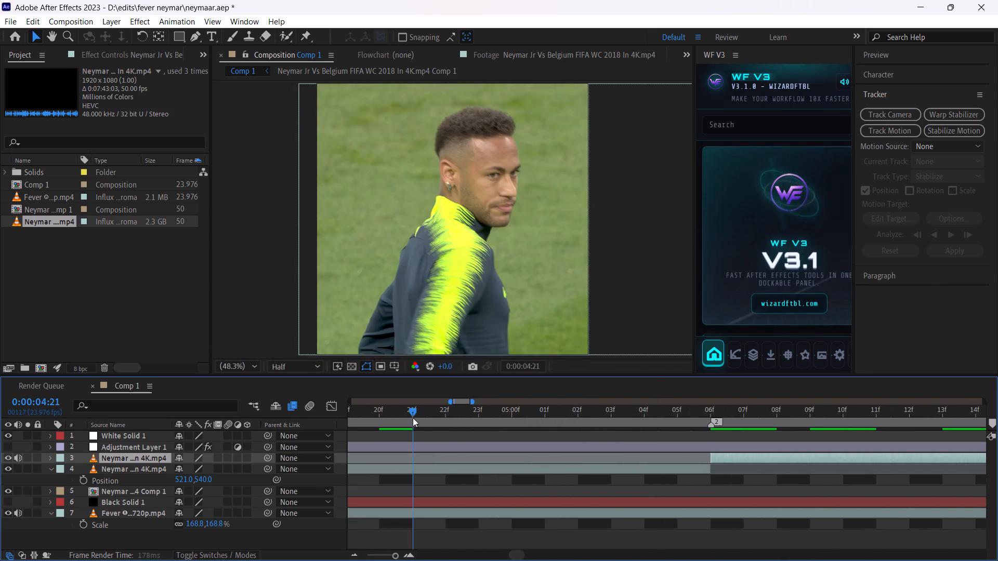
drag(413, 418, 684, 446)
click(18, 457)
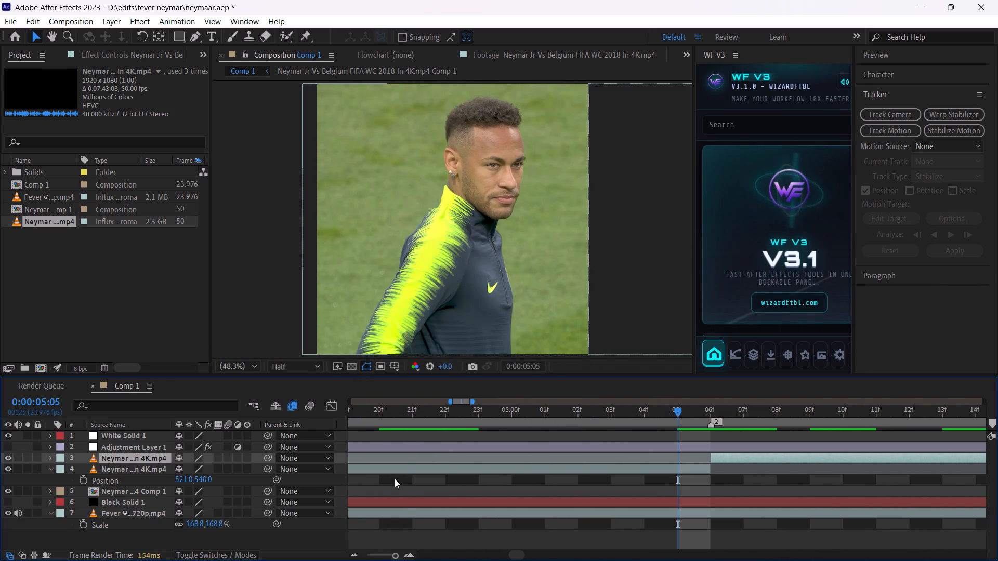
Save the project.
key(ctrl+s)
Play and scrub Comp 1 from the new clip through the reference video's tunnel shot to study its timing and next cut.
key(space)
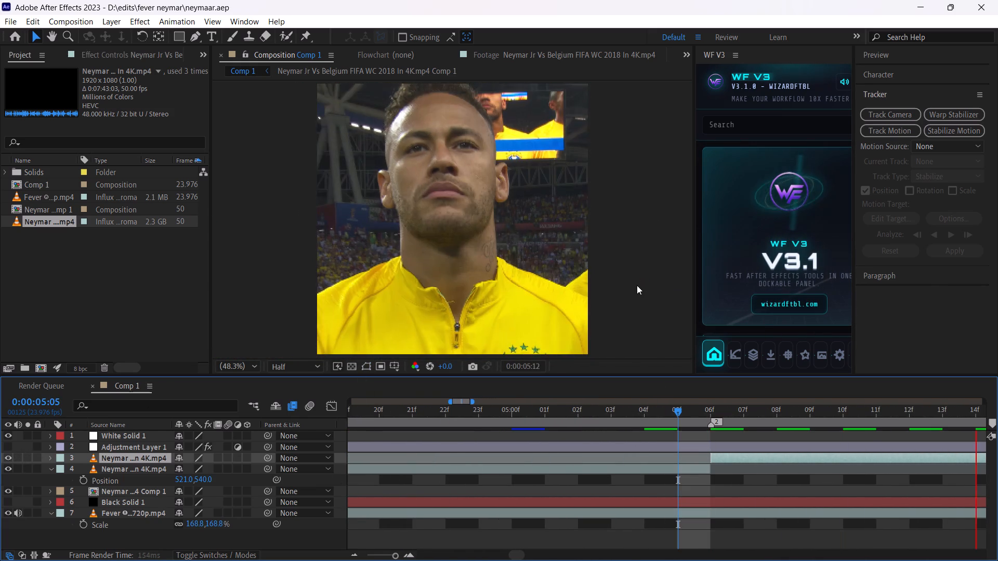
key(space)
click(388, 554)
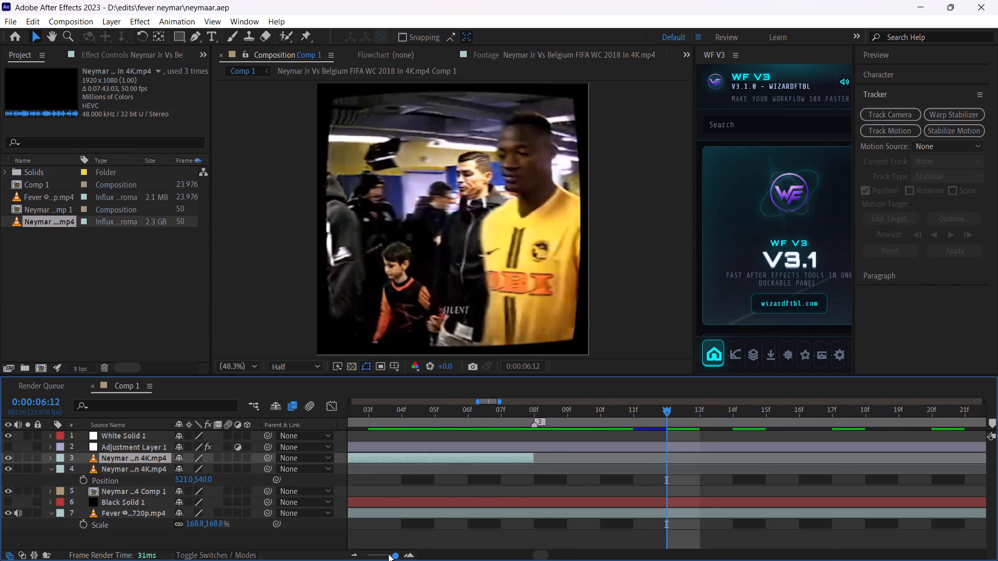
drag(661, 410, 660, 410)
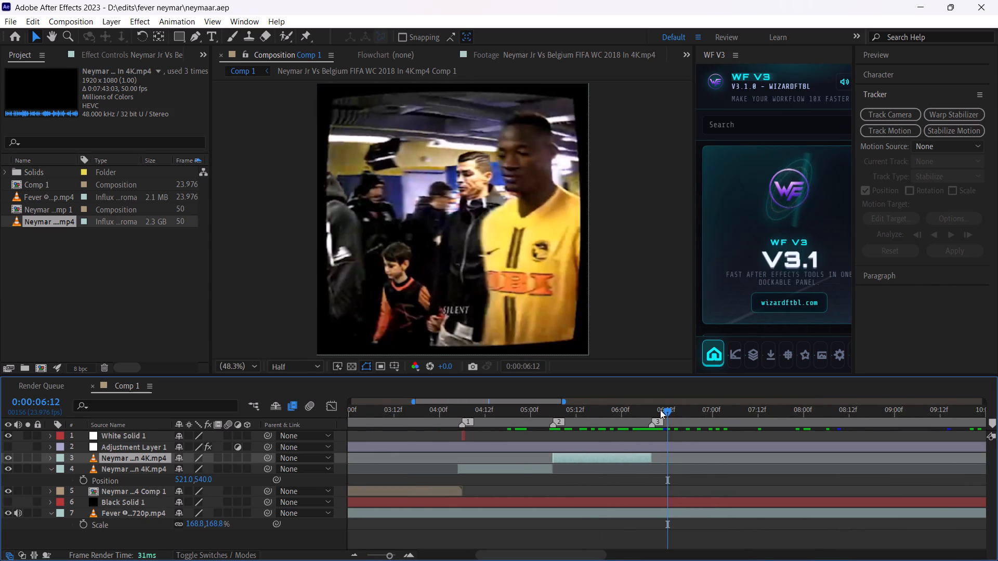
drag(660, 410, 639, 415)
key(space)
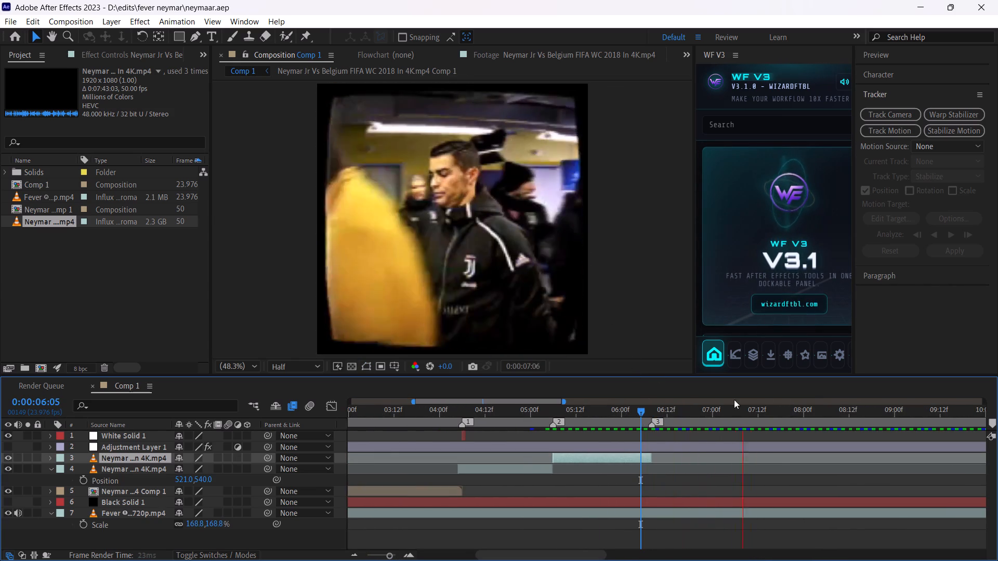
key(space)
key(space)
key(space)
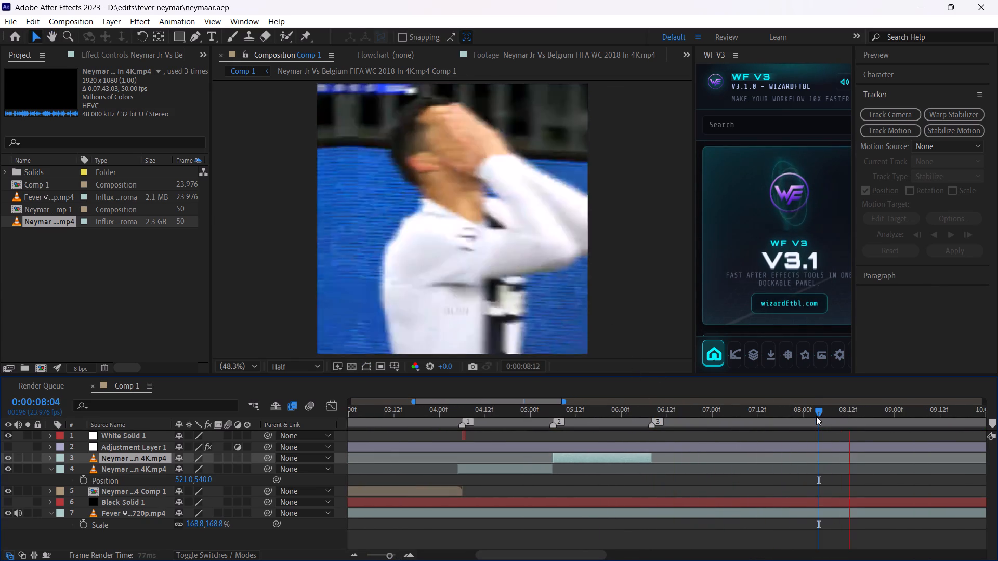
drag(851, 410, 812, 413)
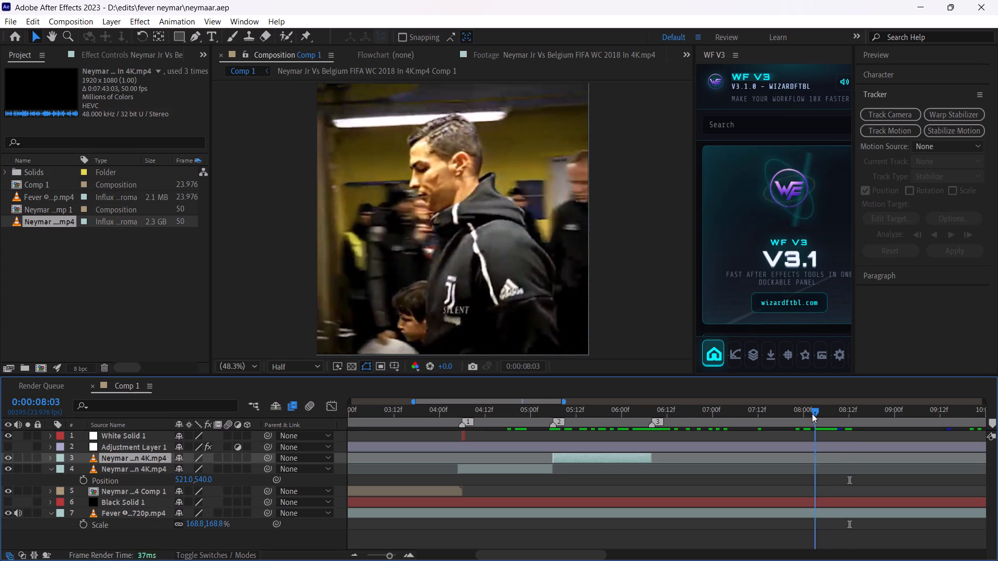
drag(812, 413, 847, 420)
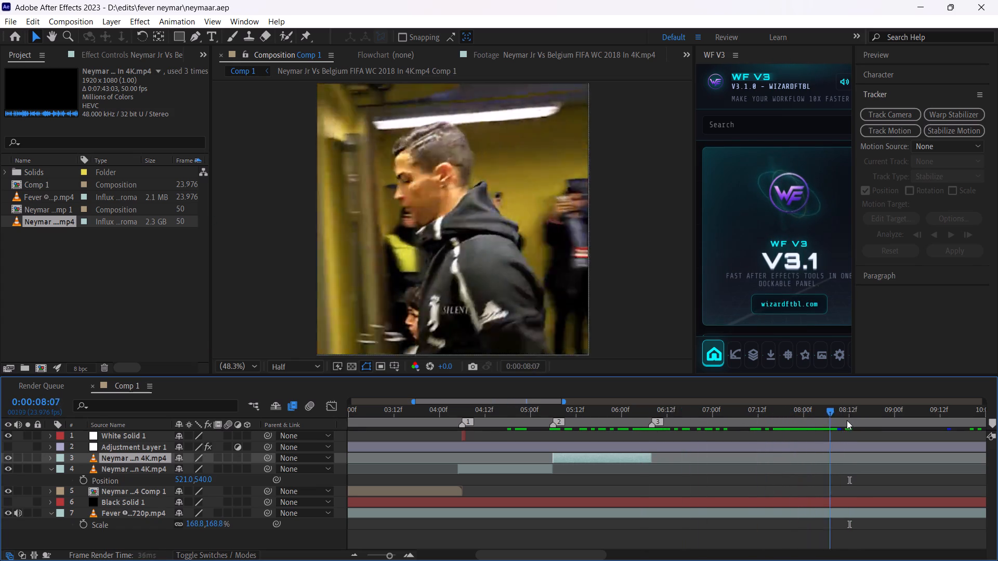
drag(847, 420, 839, 421)
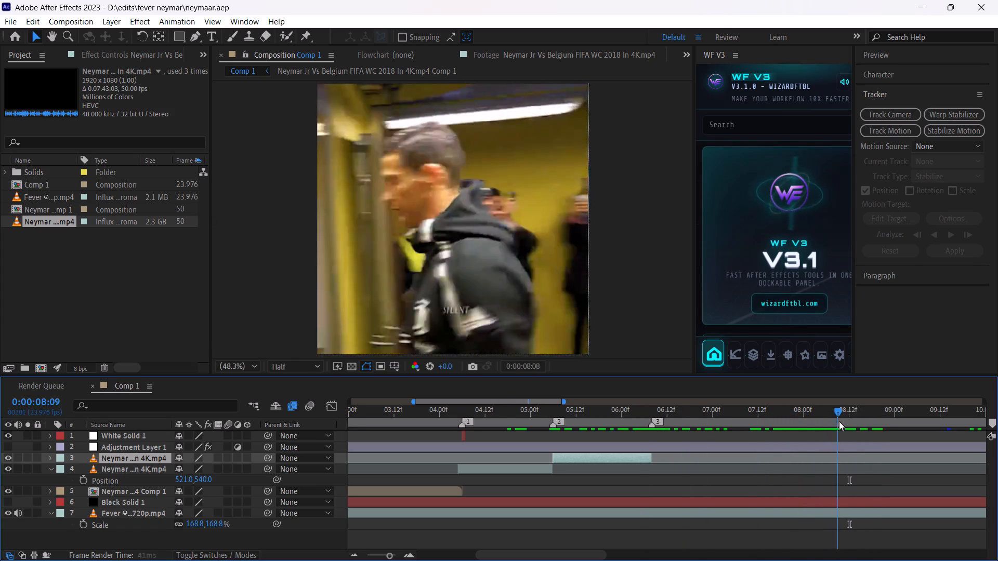
drag(839, 421, 583, 419)
key(space)
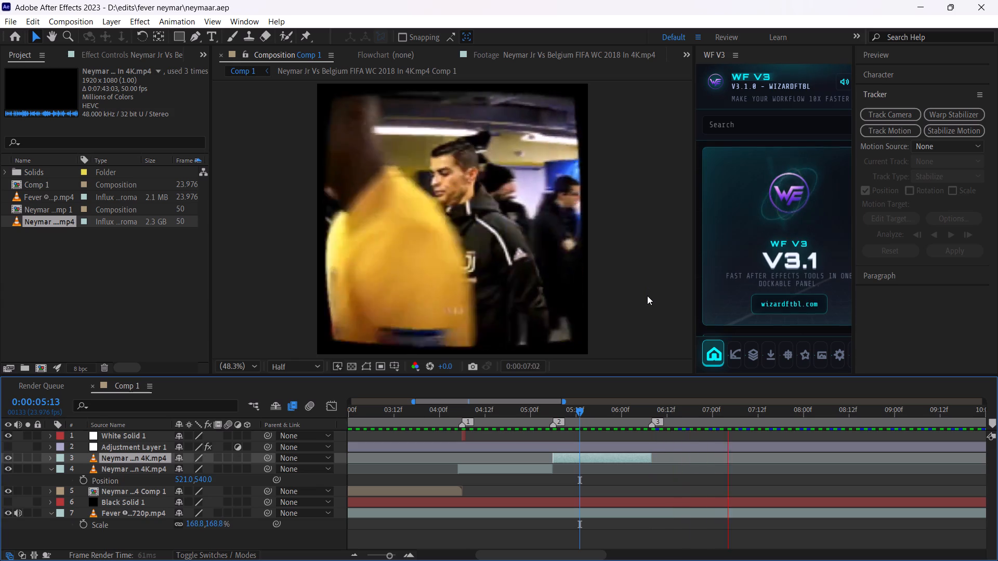
key(space)
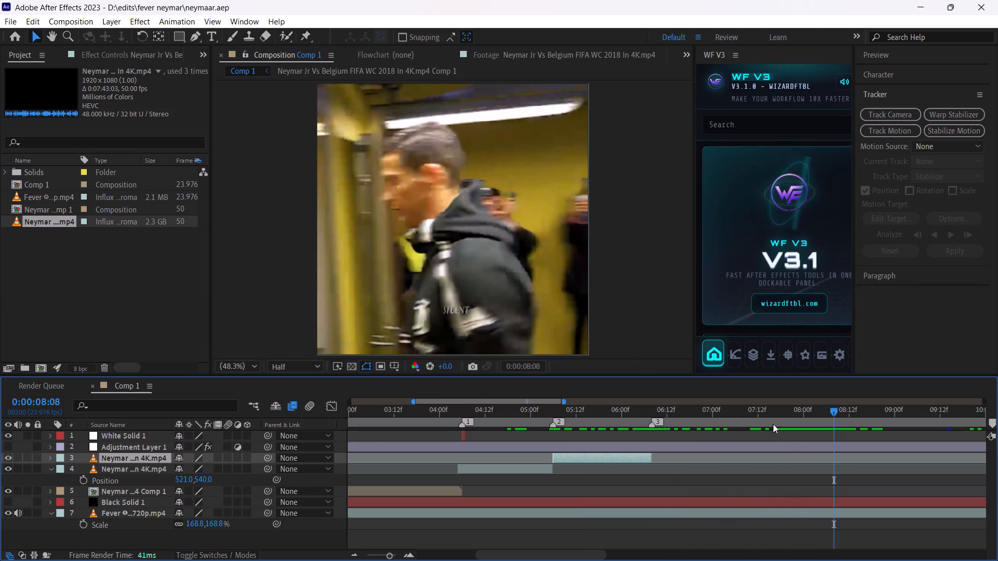
Add a composition marker at 0:00:08:04 in Comp 1, near the end of the reference video's tunnel shot.
drag(834, 414, 778, 418)
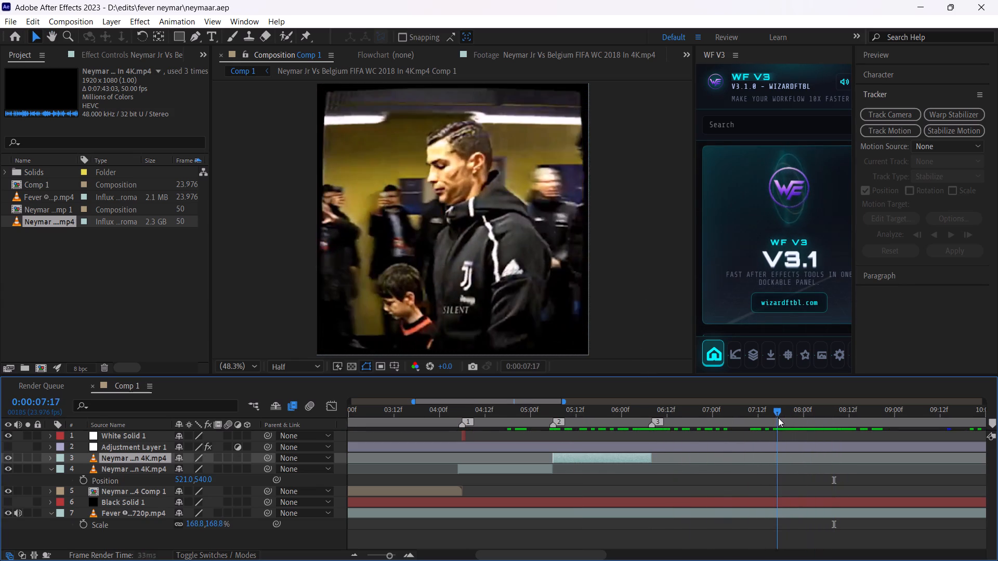
drag(778, 418, 809, 417)
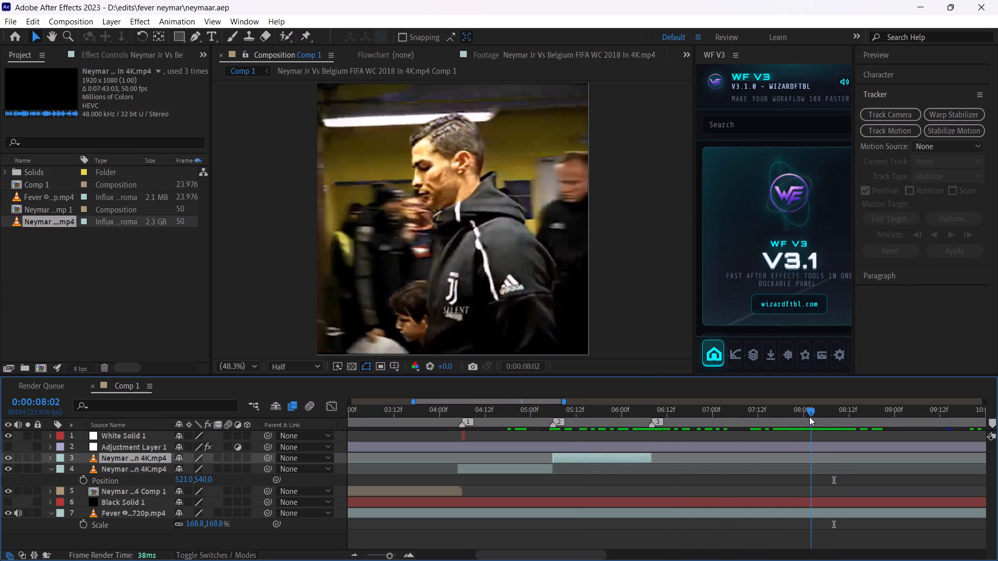
drag(809, 417, 818, 417)
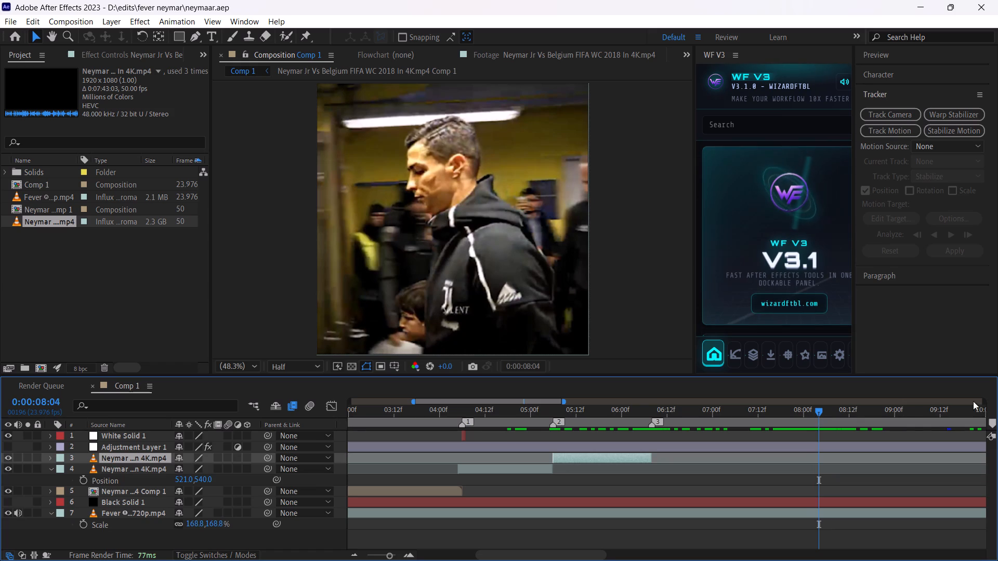
click(992, 428)
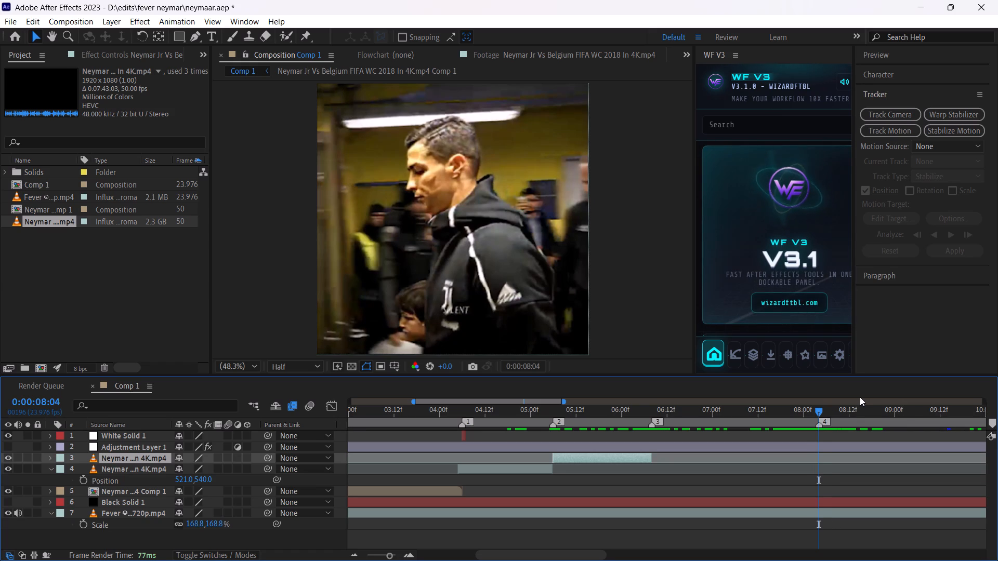
Add a composition marker at 0:00:08:09 in Comp 1, where the reference video cuts to the player in white.
key(ctrl+Right)
key(ctrl+Right)
key(ctrl+Right)
key(ctrl+Right)
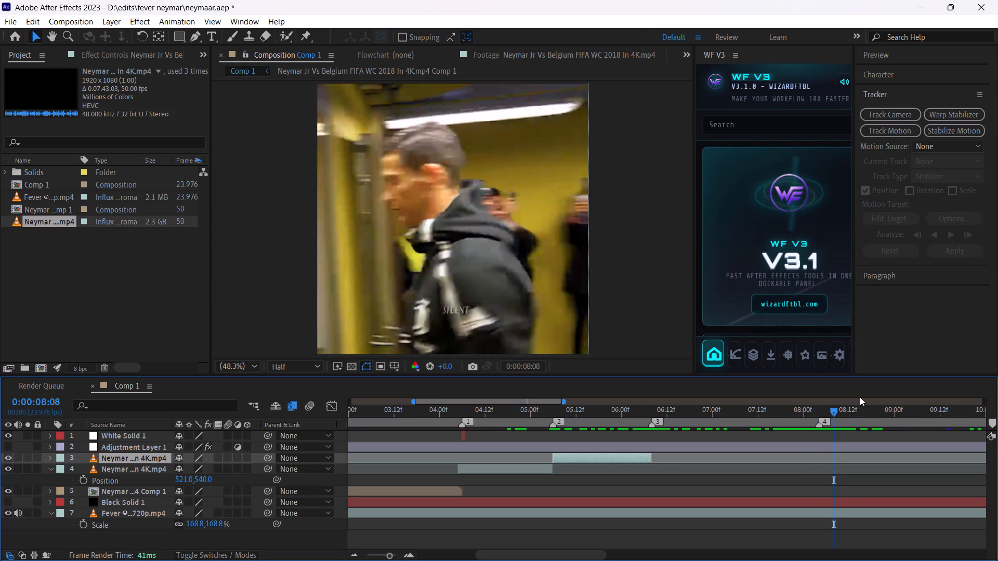
key(ctrl+Right)
key(ctrl+Right)
key(ctrl+Left)
key(ctrl+Left)
key(ctrl+Right)
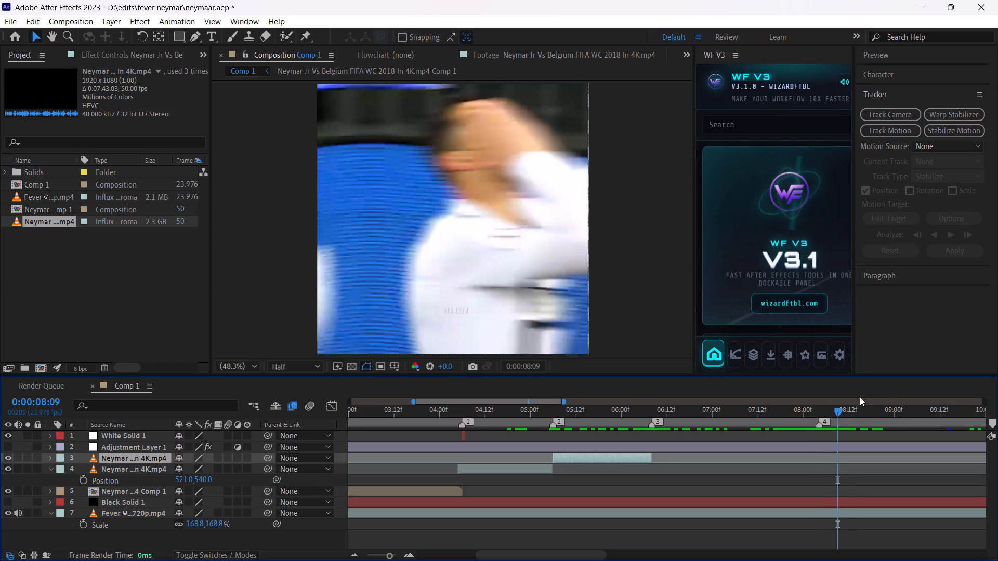
click(993, 421)
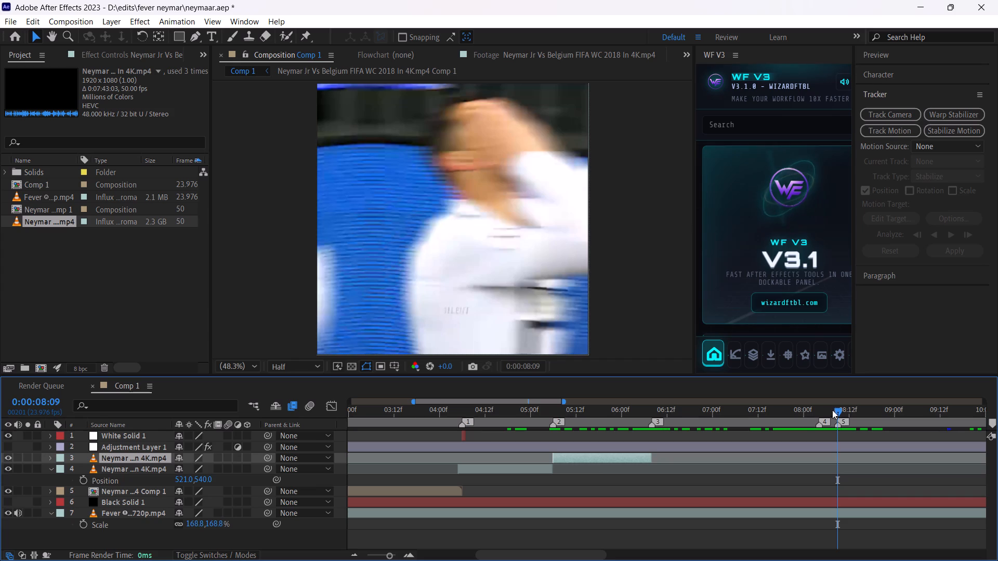
Find the start of Neymar's tunnel walk in the Belgium match footage and set the in point at 0:00:57:04.
drag(839, 410, 696, 413)
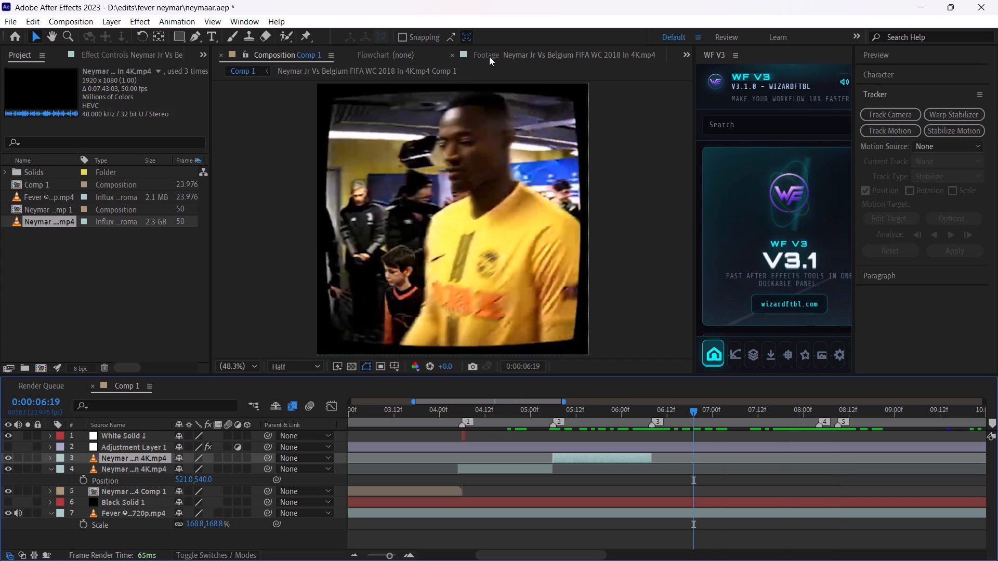
click(514, 62)
drag(316, 337, 305, 338)
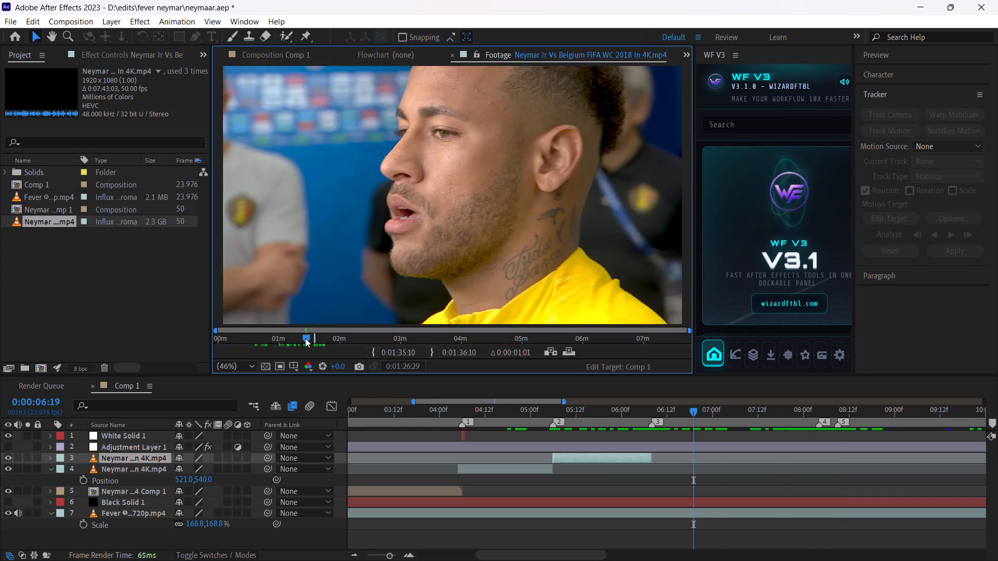
drag(305, 338, 298, 340)
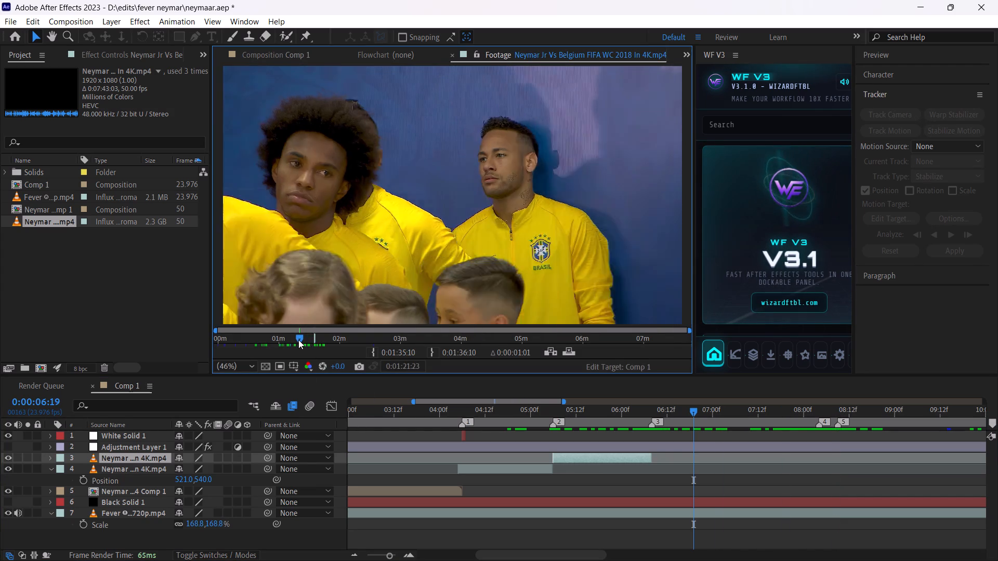
drag(298, 340, 288, 342)
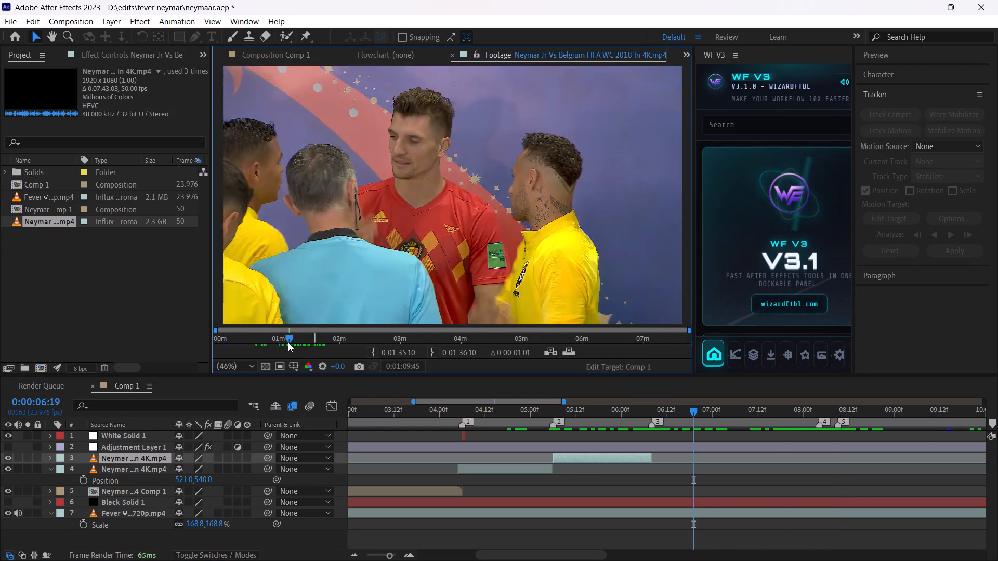
drag(288, 342, 278, 343)
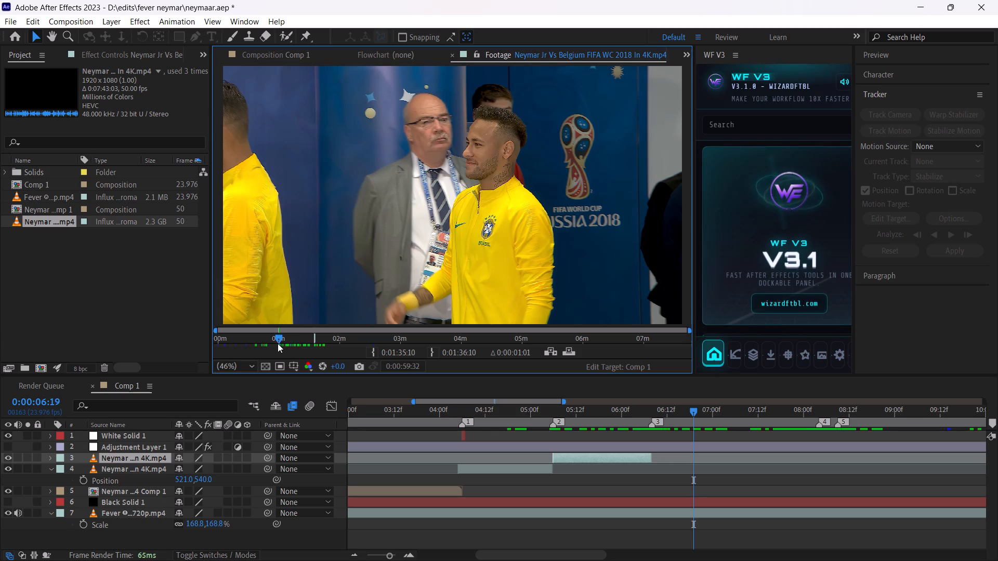
drag(278, 343, 271, 343)
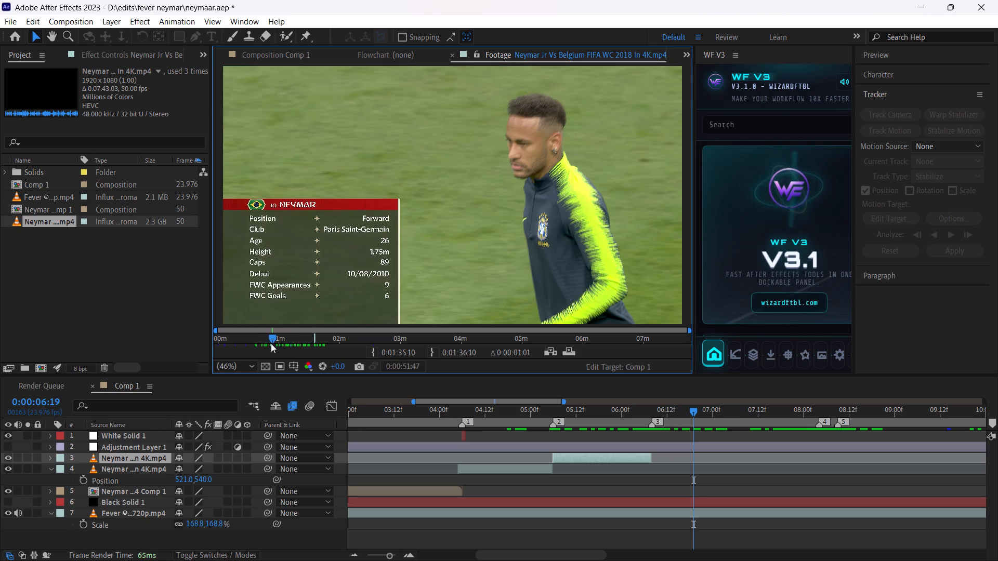
drag(271, 343, 275, 343)
click(372, 352)
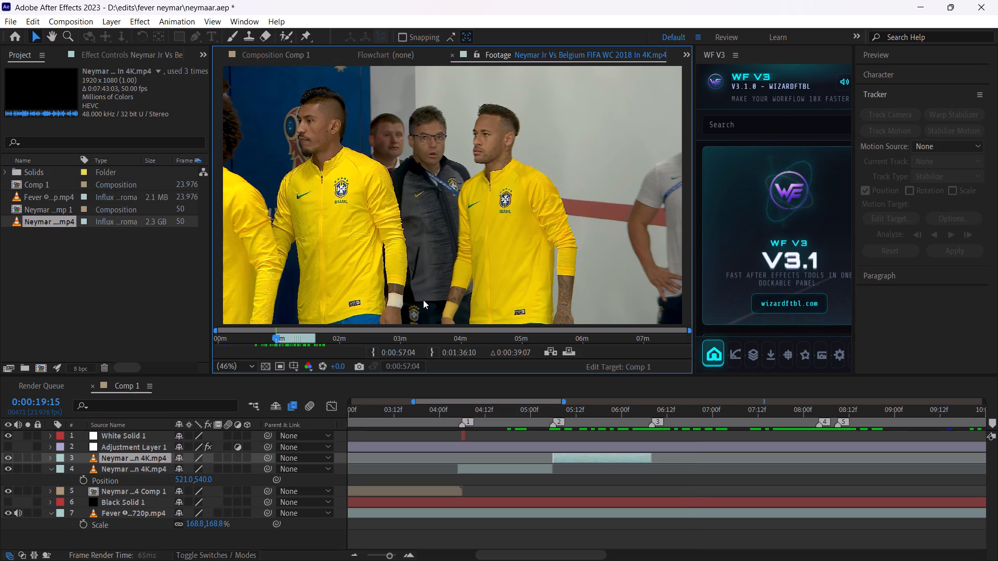
Set the Belgium match footage's out point at 0:01:01:14, where Neymar reaches out for a handshake in the tunnel.
key(ctrl+shift+Right)
key(ctrl+shift+Right)
key(ctrl+shift+Right)
key(ctrl+shift+Right)
key(ctrl+shift+Right)
key(ctrl+shift+Right)
key(ctrl+shift+Right)
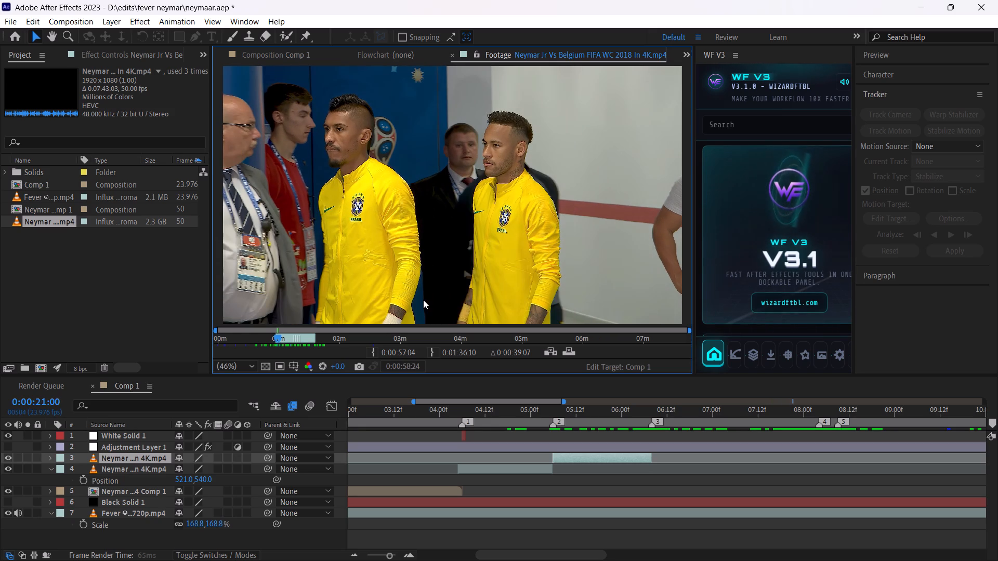
key(ctrl+shift+Right)
key(ctrl+shift+Right)
key(ctrl+shift+Right)
key(ctrl+shift+Right)
key(ctrl+shift+Right)
key(ctrl+shift+Right)
key(ctrl+shift+Right)
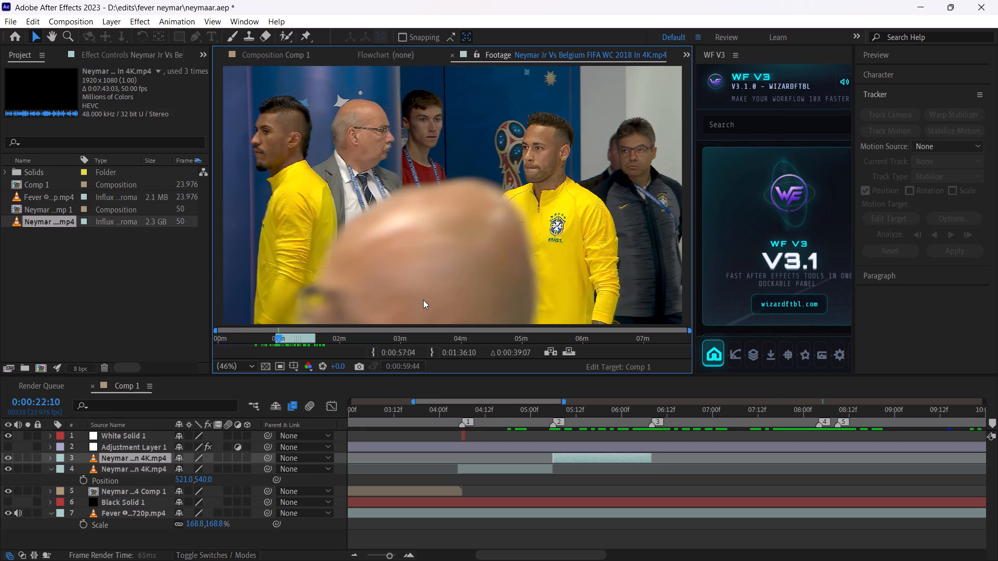
key(ctrl+shift+Right)
key(ctrl+shift+Right)
key(ctrl+shift+Right)
key(ctrl+shift+Right)
key(ctrl+shift+Right)
key(ctrl+shift+Right)
key(ctrl+shift+Right)
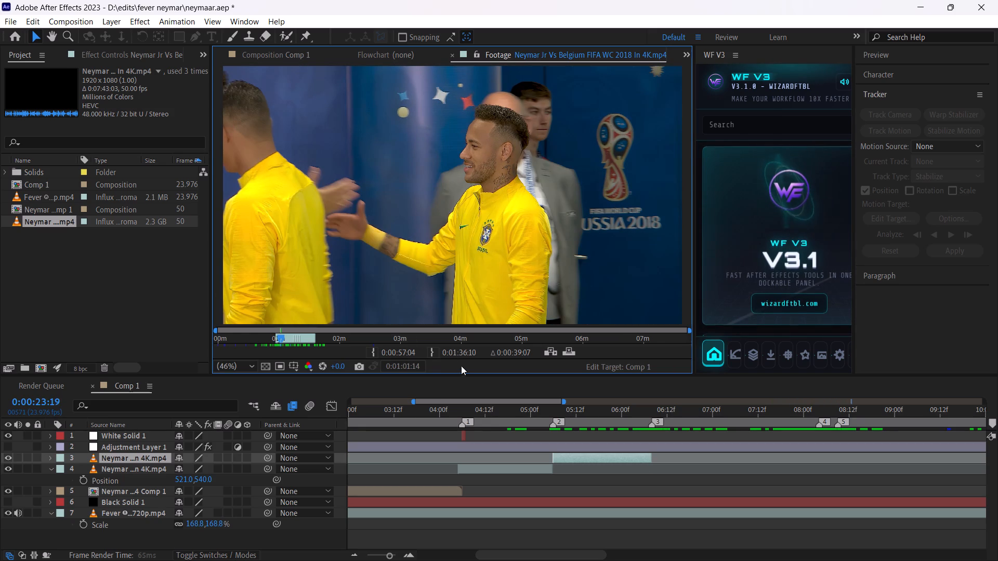
click(435, 353)
Place the trimmed tunnel-walk clip in Comp 1 above the other Neymar clips, starting at composition marker 3.
drag(46, 220, 588, 437)
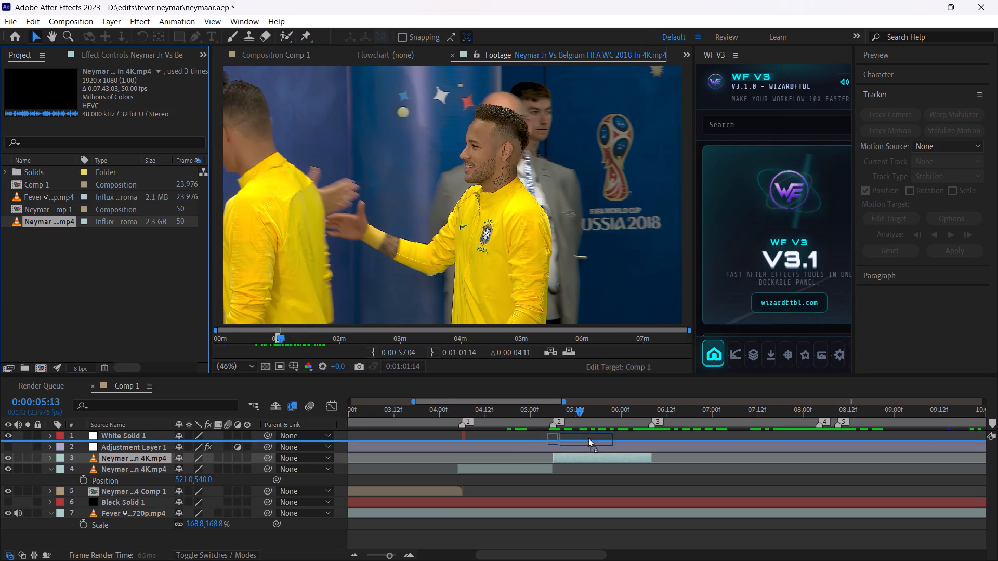
drag(588, 437, 679, 456)
drag(717, 456, 691, 457)
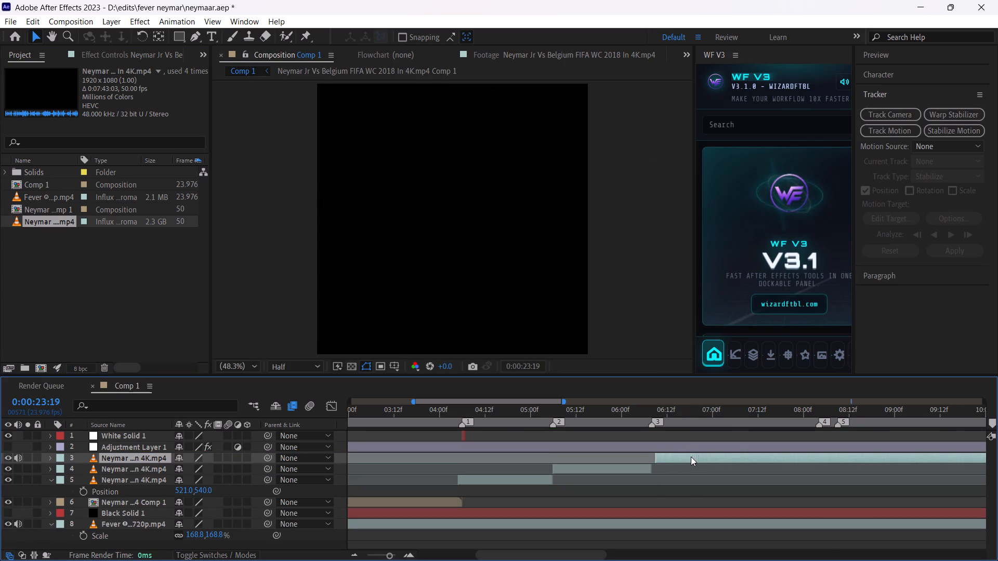
drag(691, 457, 690, 458)
Split the new tunnel-walk clip at marker 5, 0:00:08:09, and delete the part after it.
drag(649, 414, 777, 424)
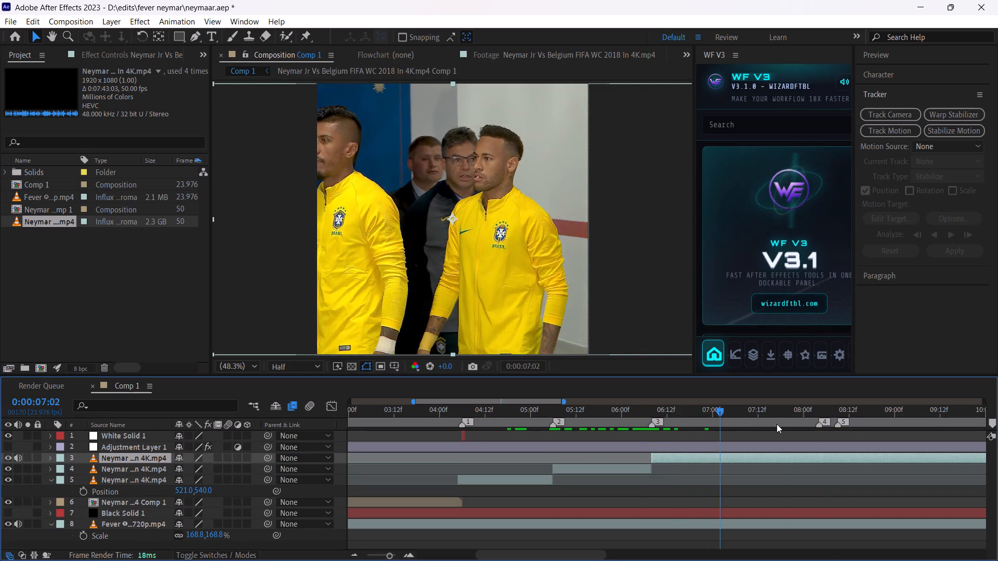
drag(777, 424, 839, 426)
key(ctrl+shift+d)
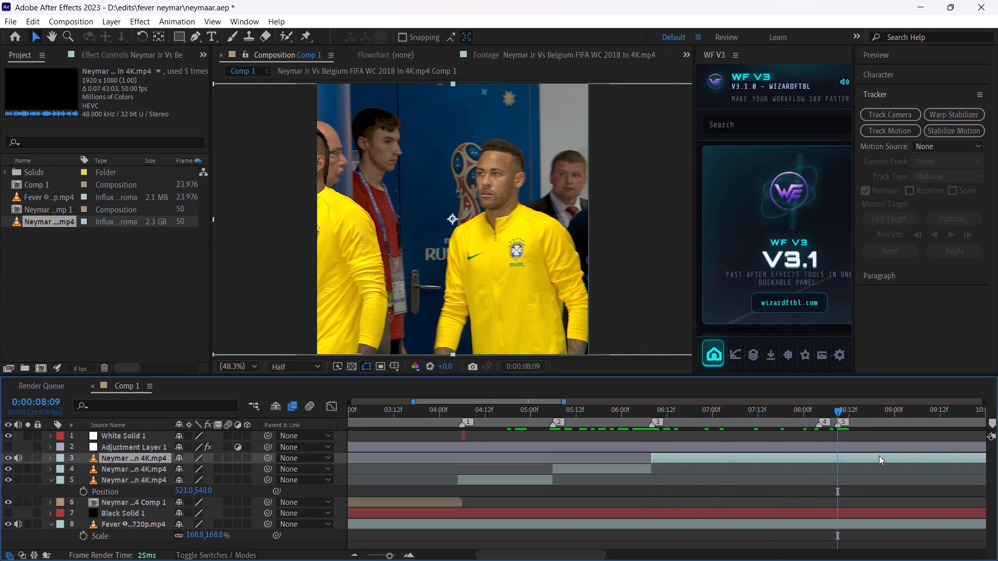
key(Delete)
Mute and hide the new tunnel-walk clip so the reference video shows beneath it.
click(818, 407)
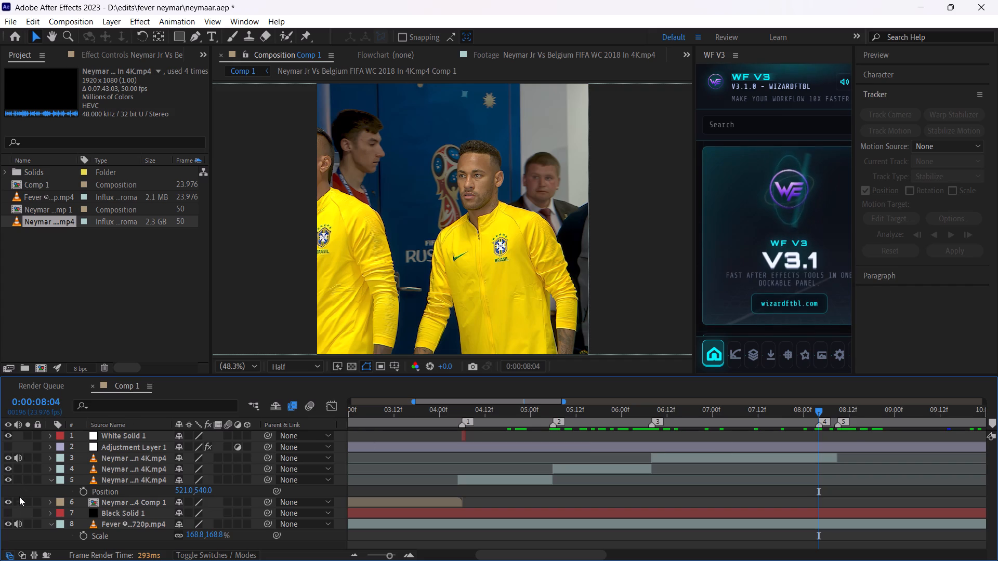
click(21, 455)
click(5, 459)
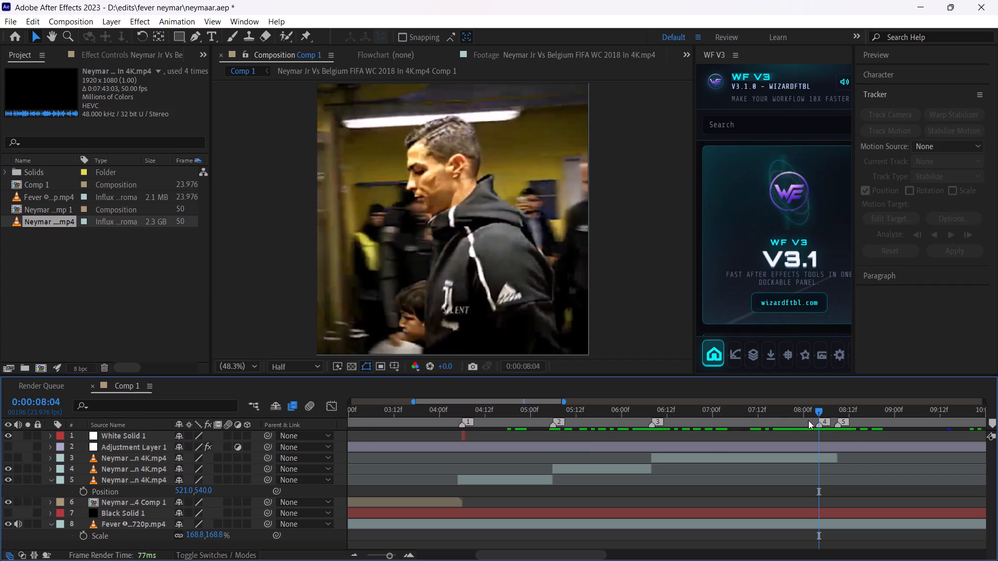
Add a composition marker at 0:00:07:00, where the yellow-shirted player passes in the reference video's tunnel shot.
drag(817, 406, 694, 425)
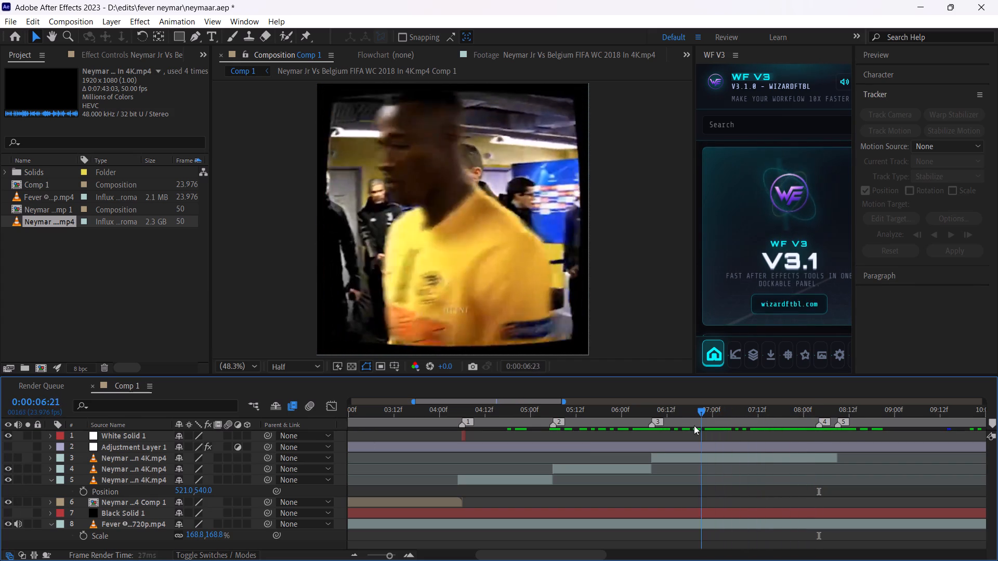
drag(694, 425, 711, 428)
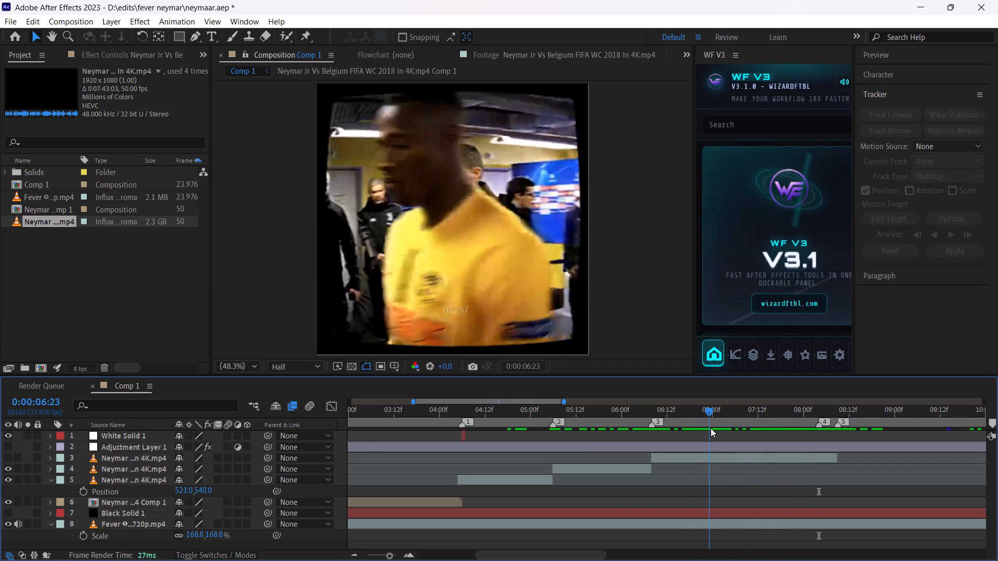
drag(711, 428, 712, 428)
click(990, 418)
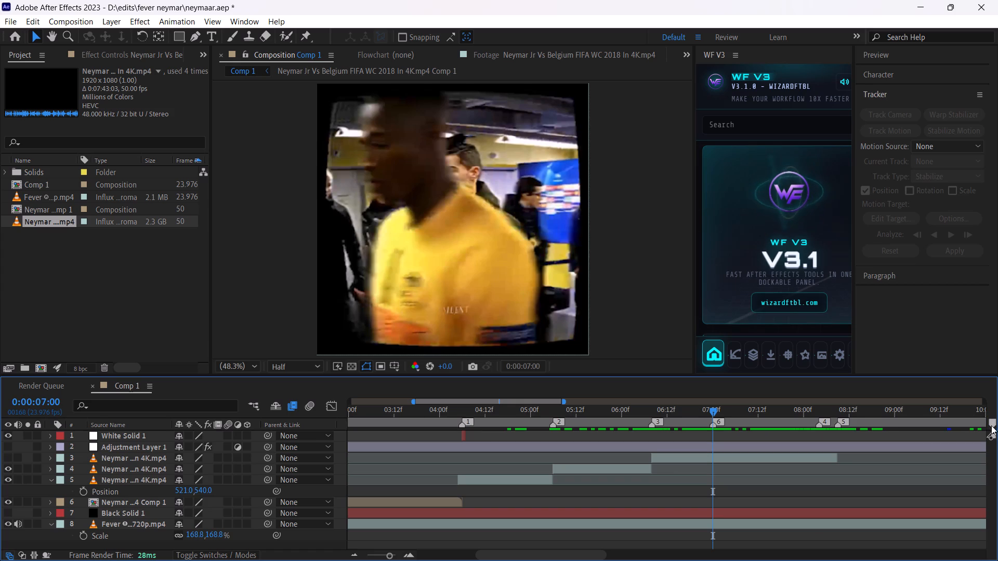
Split Adjustment Layer 1 at the 0:00:07:00 marker.
drag(747, 409, 821, 416)
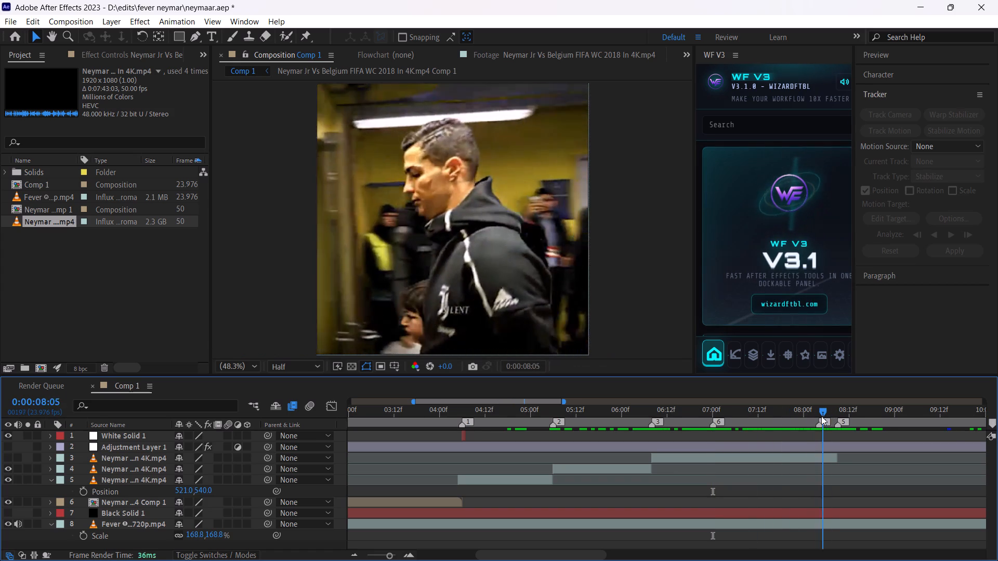
drag(821, 416, 713, 425)
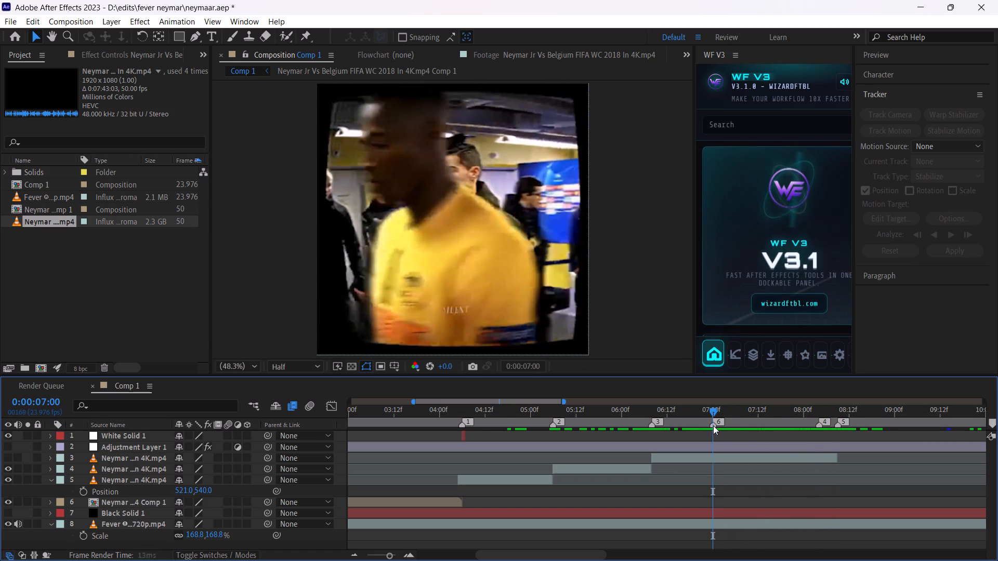
drag(713, 425, 712, 426)
click(717, 449)
key(ctrl+shift+d)
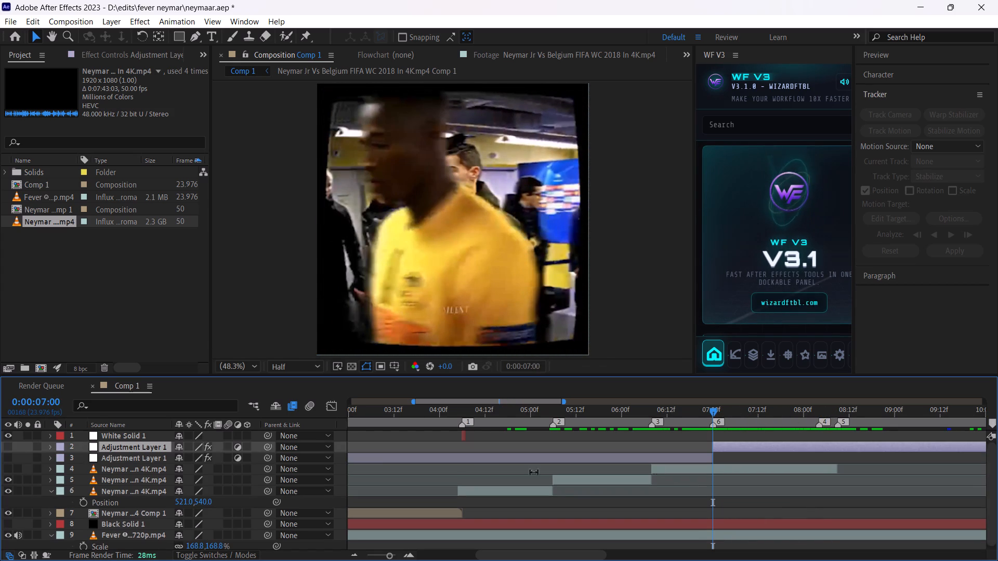
Save the project.
key(ctrl+s)
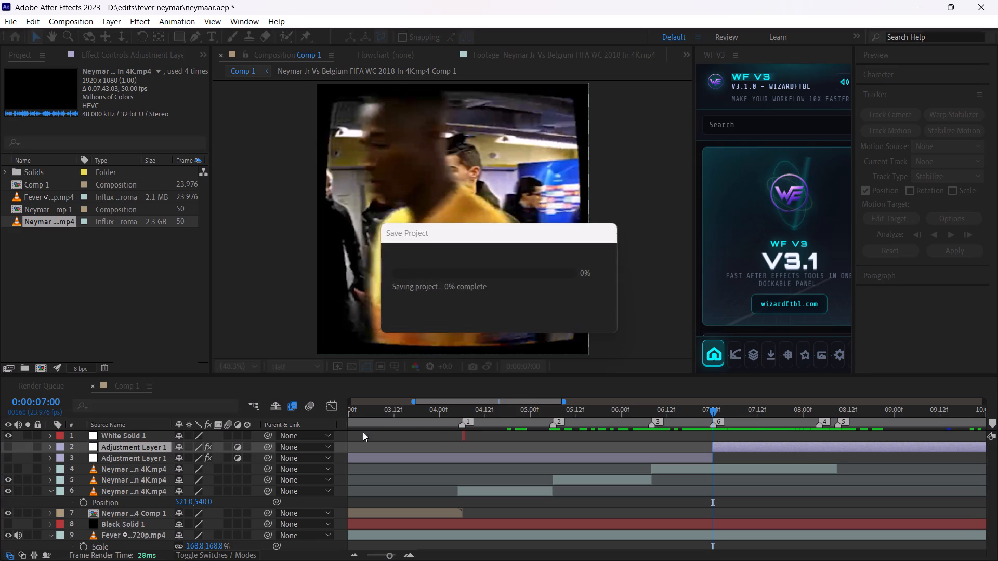
Split the later Adjustment Layer 1 segment at 0:00:08:05 and delete the part after it.
click(820, 415)
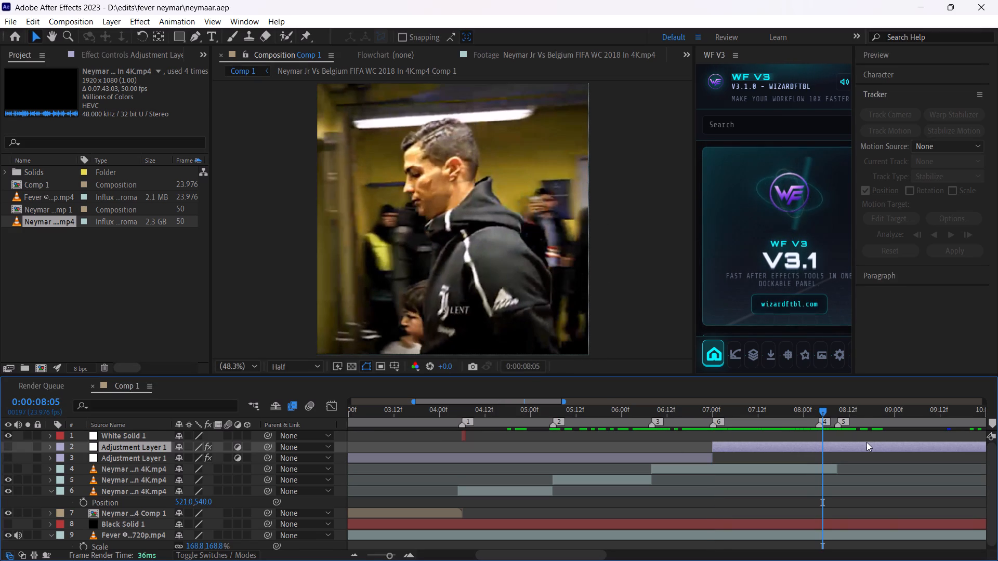
key(ctrl+shift+d)
key(Delete)
Start keyframing Optics Compensation's Field Of View at 0:00:07:00 on the short Adjustment Layer 1 segment and make that layer visible.
drag(767, 409, 714, 428)
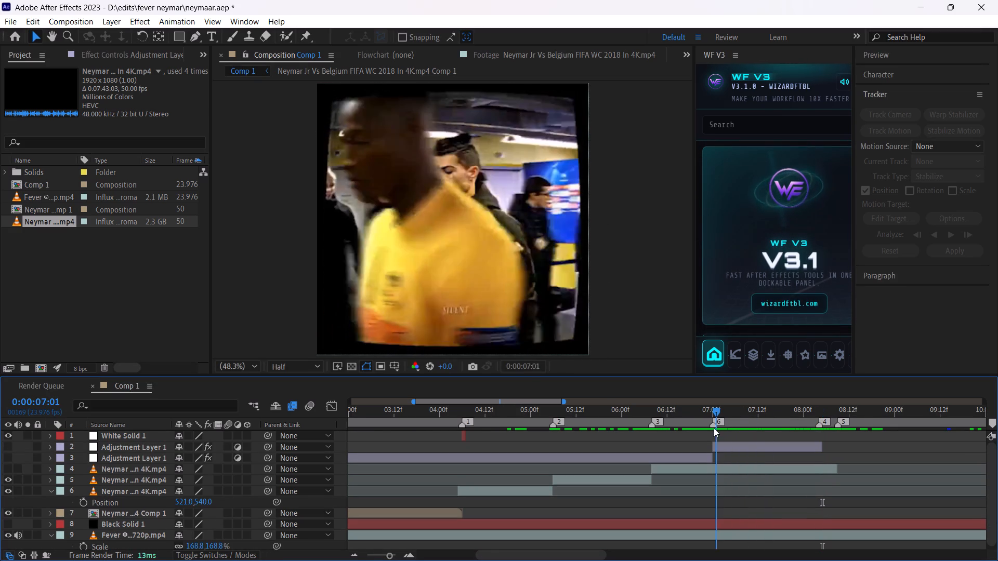
drag(714, 428, 712, 429)
click(736, 447)
click(140, 62)
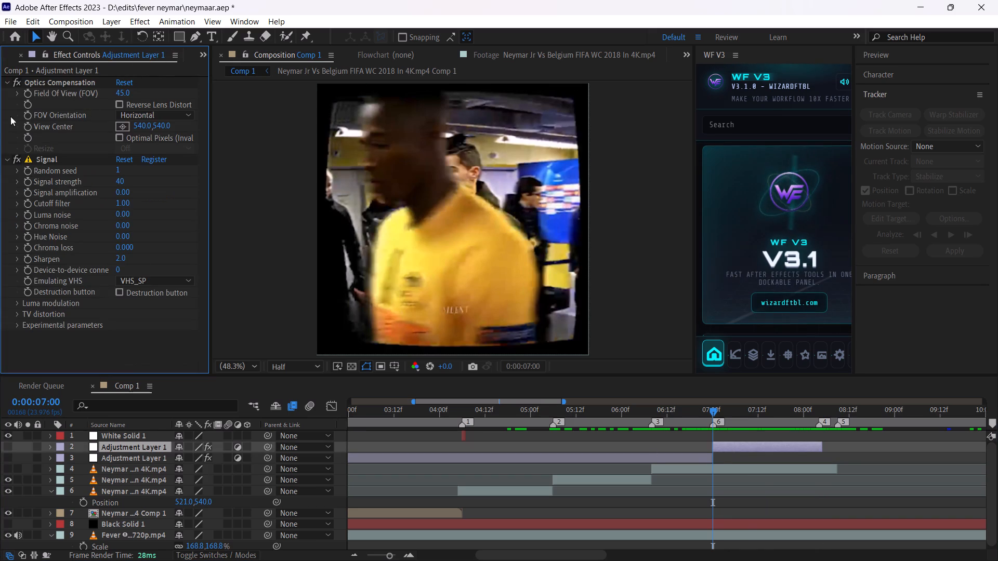
click(25, 96)
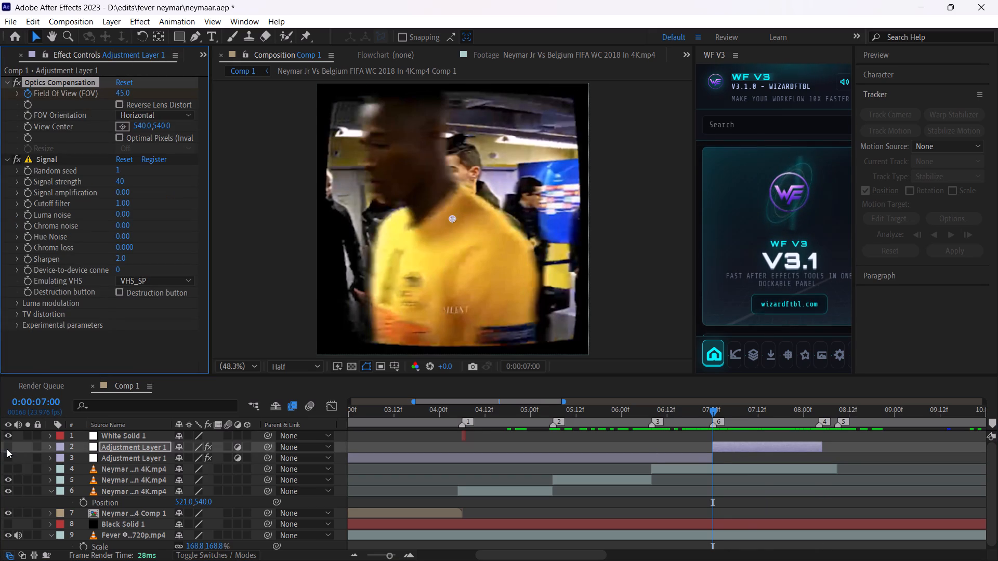
click(5, 446)
Set Optics Compensation's Field Of View to 0 at 0:00:08:04 on the short Adjustment Layer 1 segment.
drag(809, 411, 819, 411)
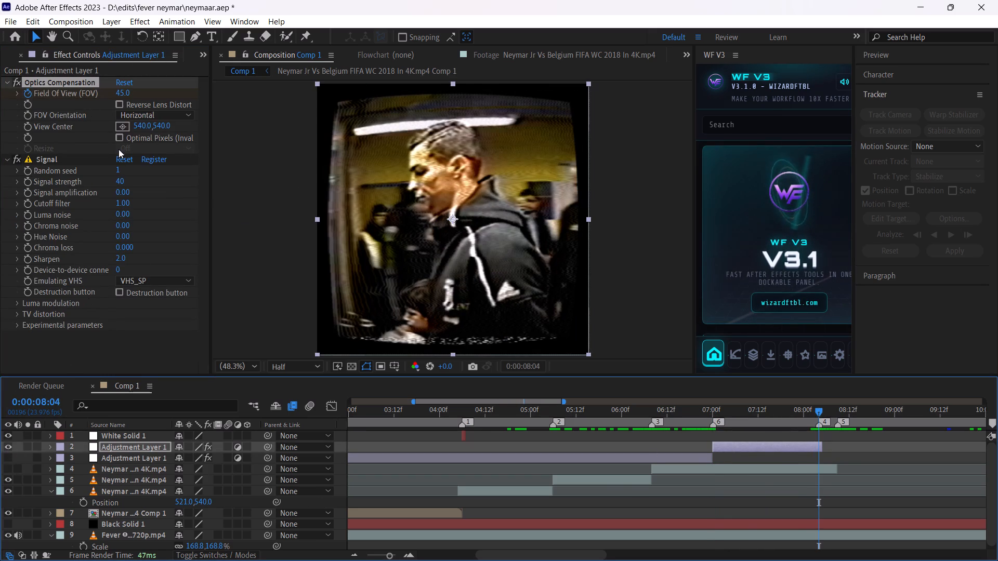
drag(125, 95, 0, 278)
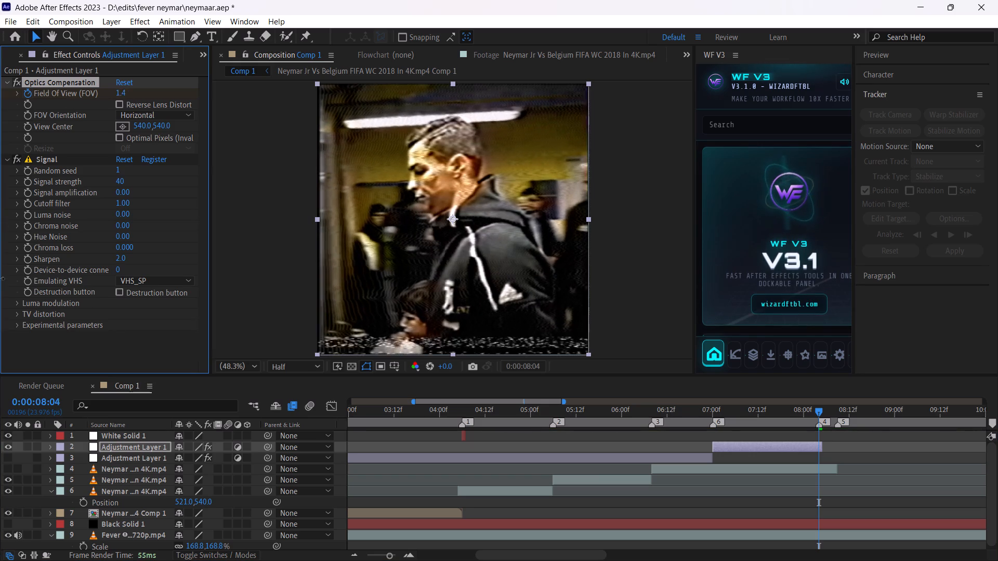
drag(0, 278, 0, 285)
click(117, 93)
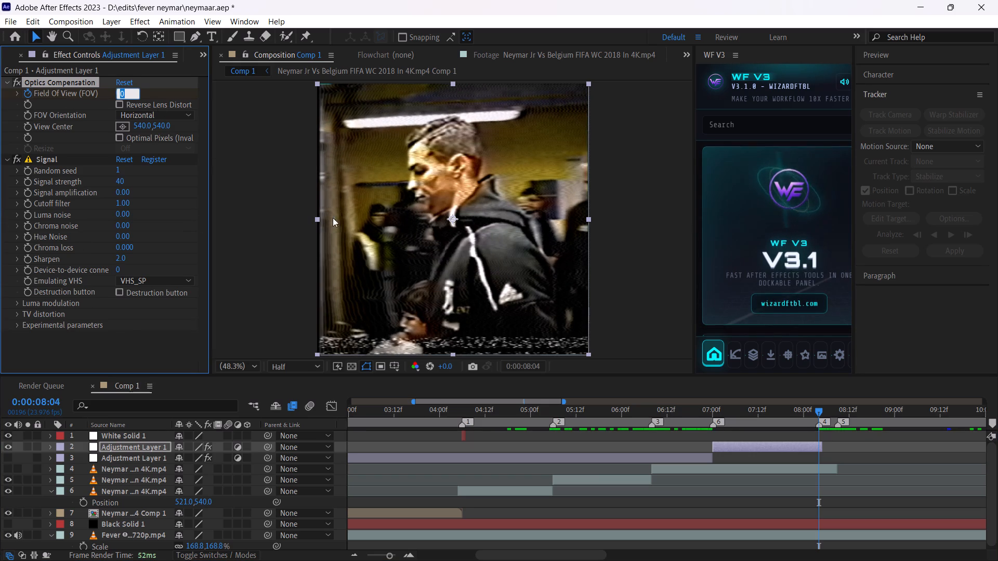
key(0)
click(662, 218)
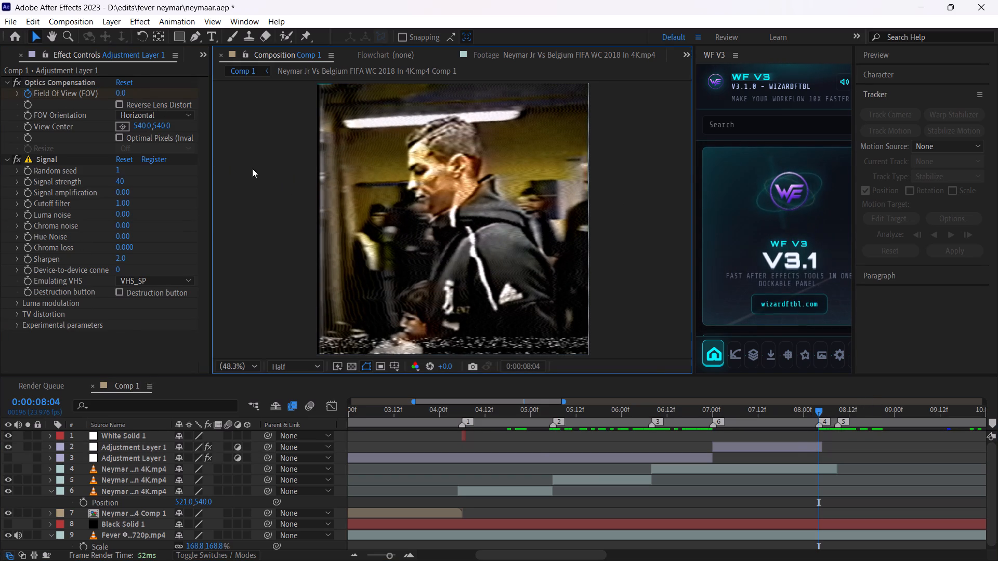
Add an Opacity keyframe to the short Adjustment Layer 1 segment at 0:00:08:04.
double_click(790, 454)
click(794, 453)
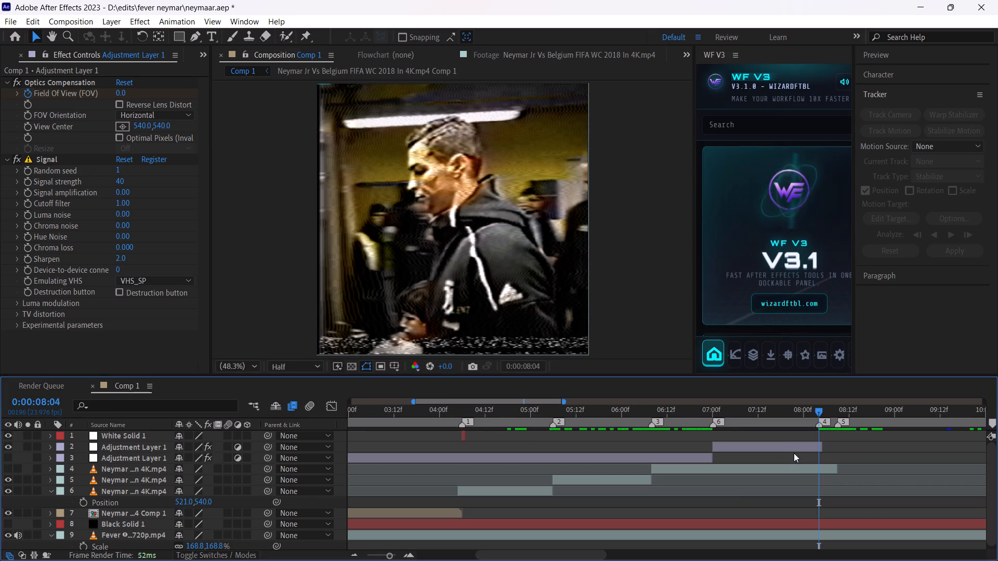
click(794, 446)
key(t)
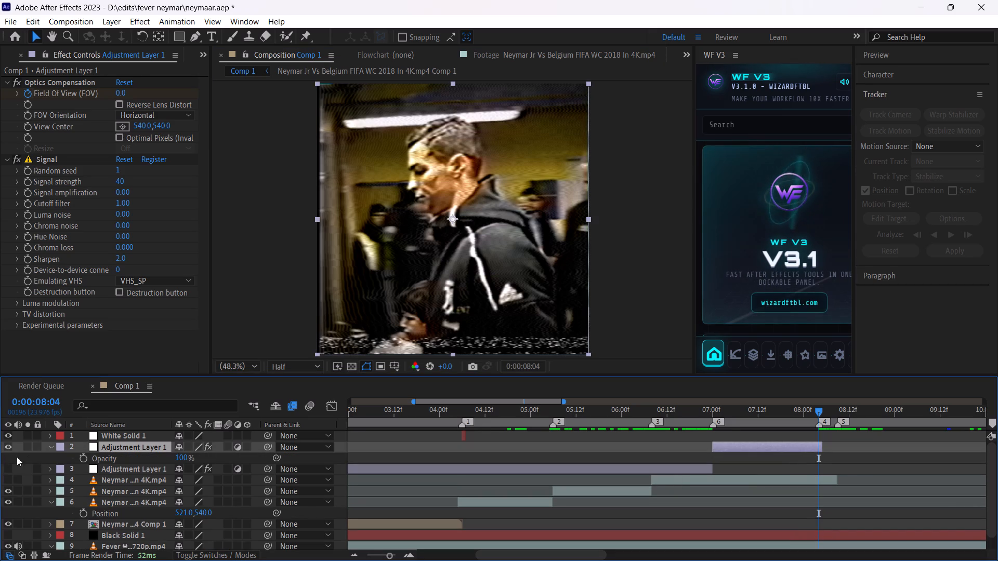
click(84, 458)
Reveal the short Adjustment Layer 1 segment's keyframes and move its first Field Of View keyframe to 0:00:07:07.
key(u)
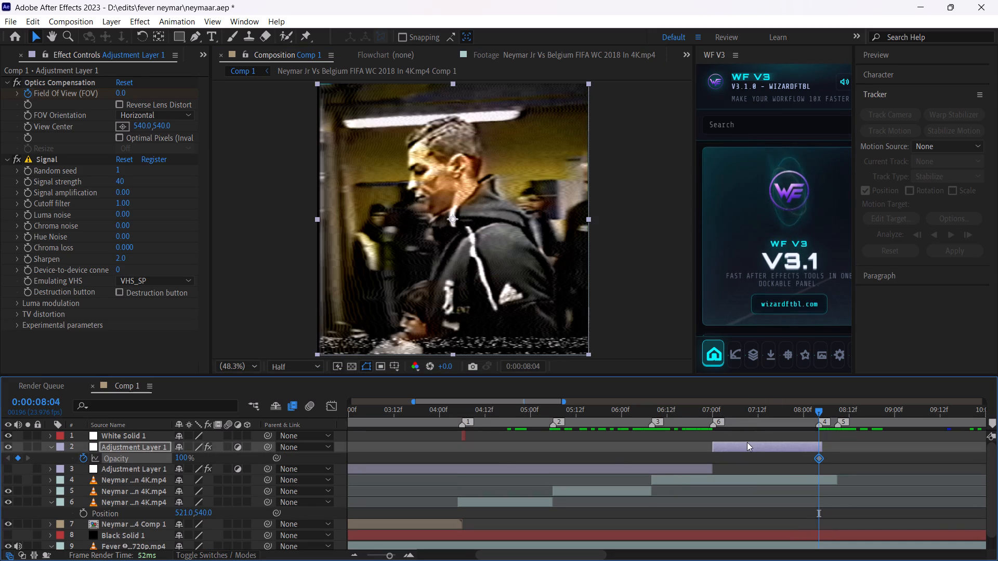
drag(718, 412, 743, 416)
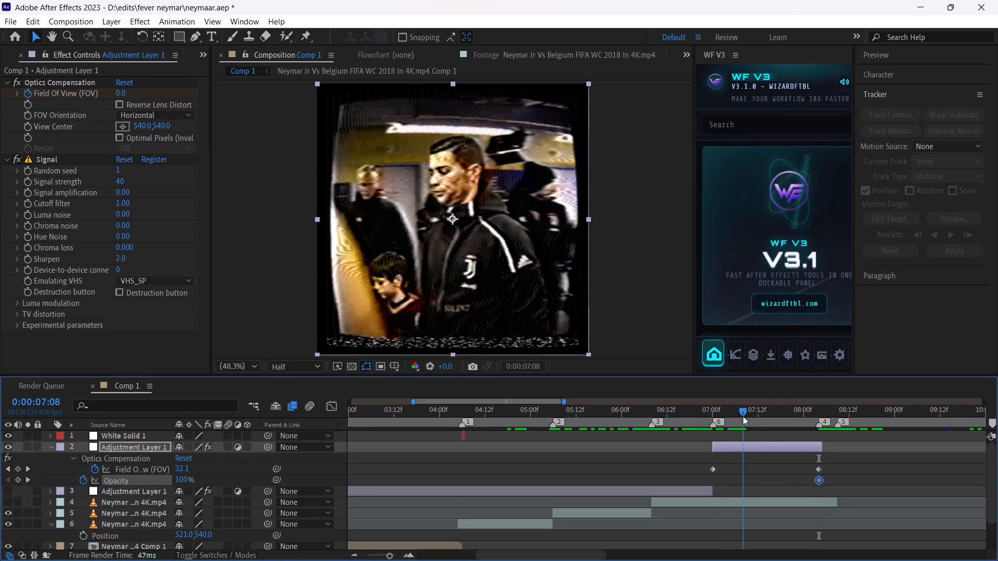
drag(743, 416, 741, 416)
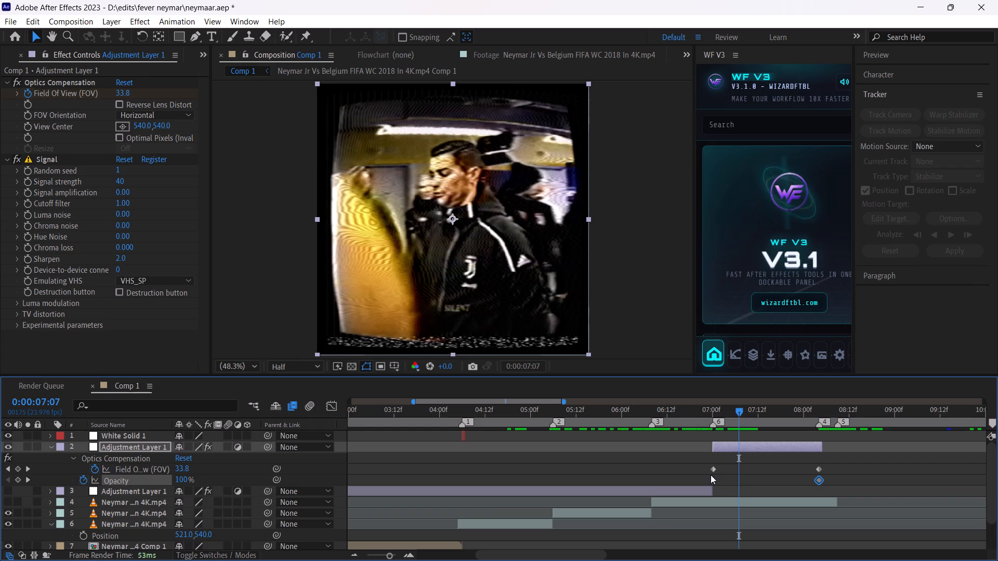
drag(713, 469, 740, 472)
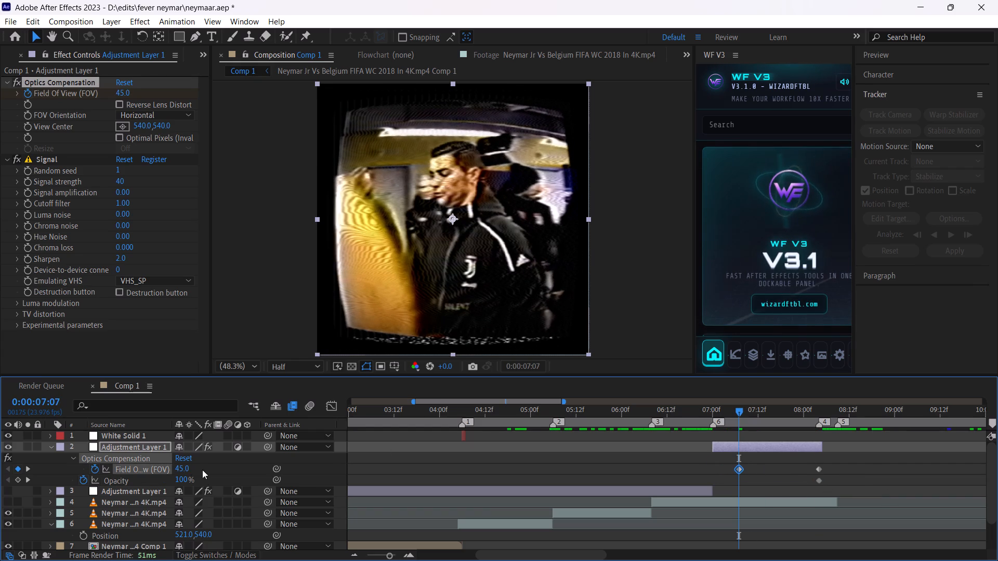
Add an Opacity keyframe at 0:00:07:07 on the short Adjustment Layer 1 segment and set its 0:00:08:04 keyframe to 0%.
click(16, 483)
click(27, 480)
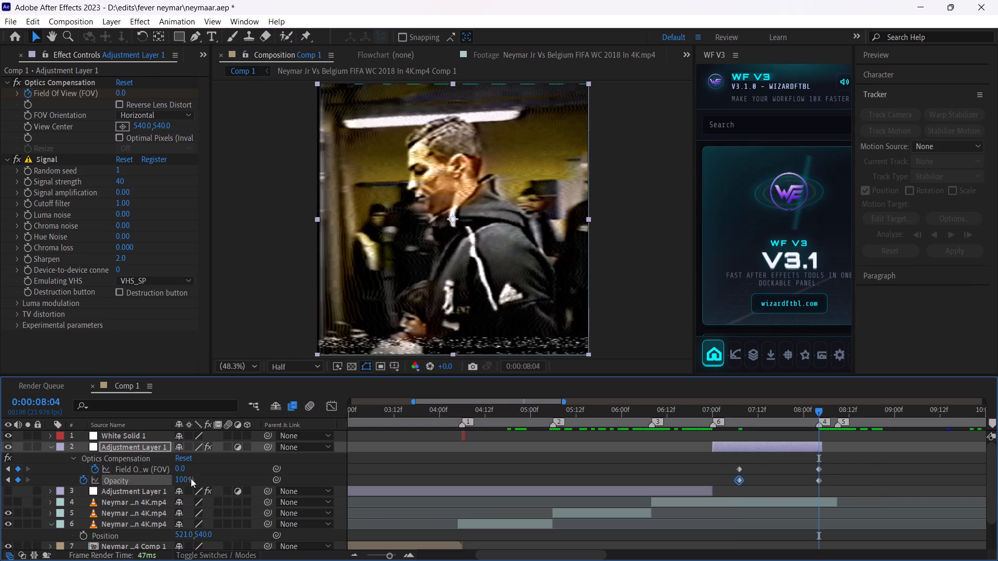
drag(180, 481, 29, 491)
click(257, 462)
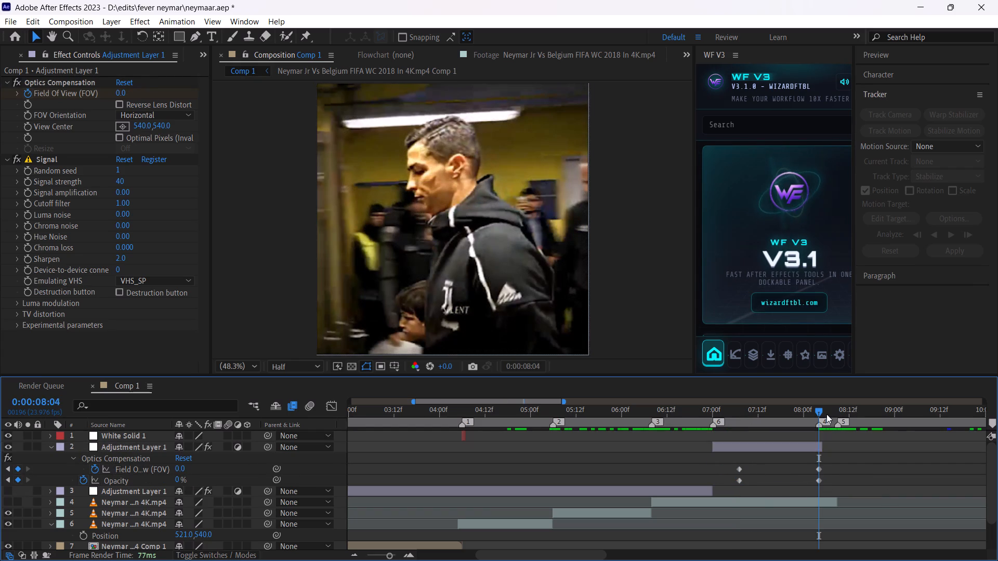
Make the Neymar clip on layer 4 visible and check the distortion and VHS fade between 0:00:08:04 and 0:00:07:08.
click(9, 501)
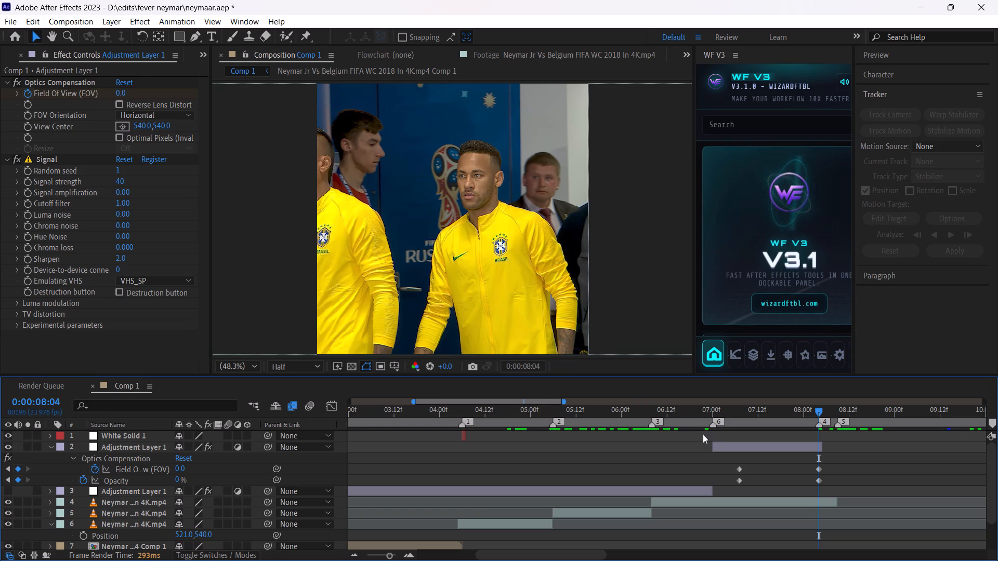
drag(815, 407, 768, 415)
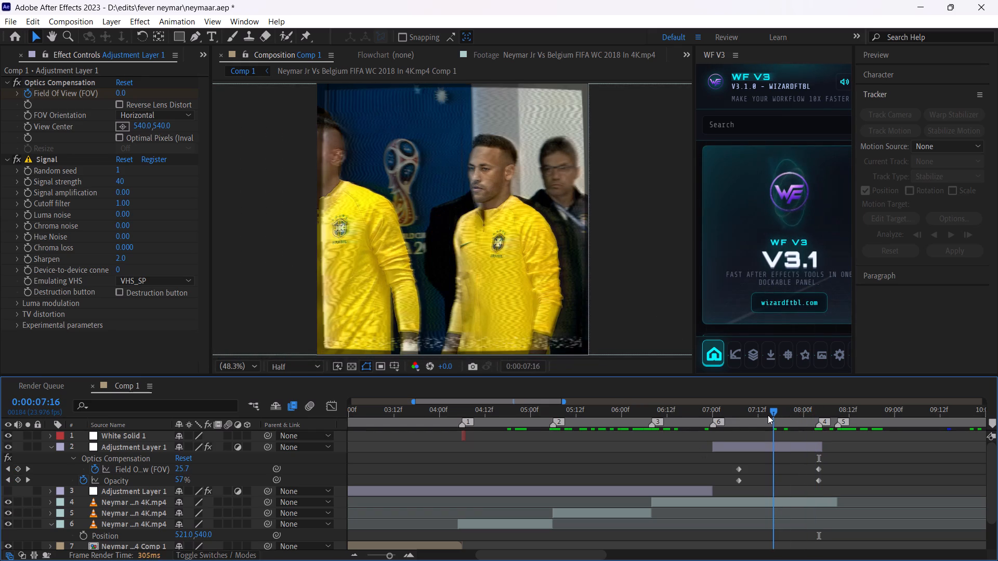
drag(768, 415, 754, 423)
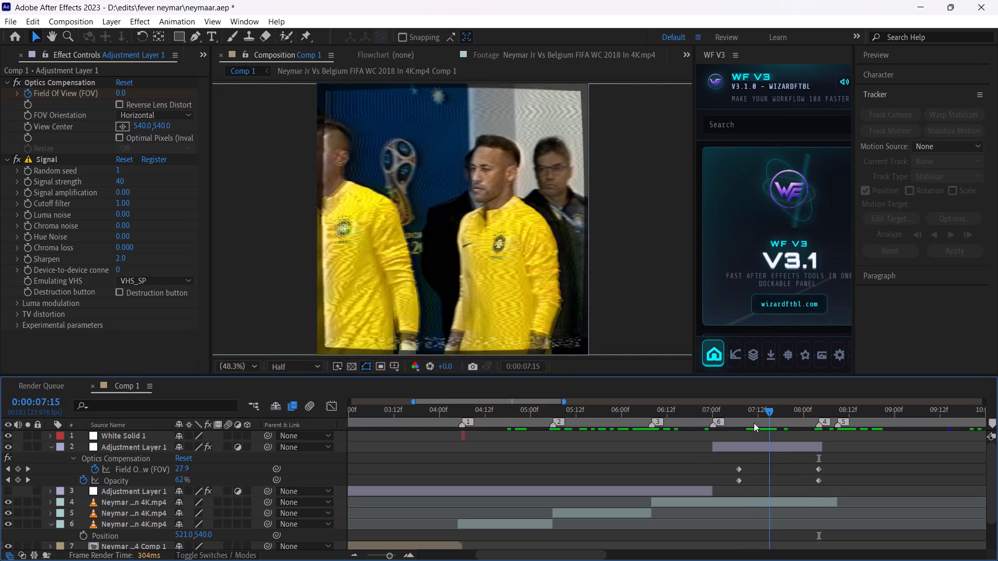
drag(754, 423, 741, 425)
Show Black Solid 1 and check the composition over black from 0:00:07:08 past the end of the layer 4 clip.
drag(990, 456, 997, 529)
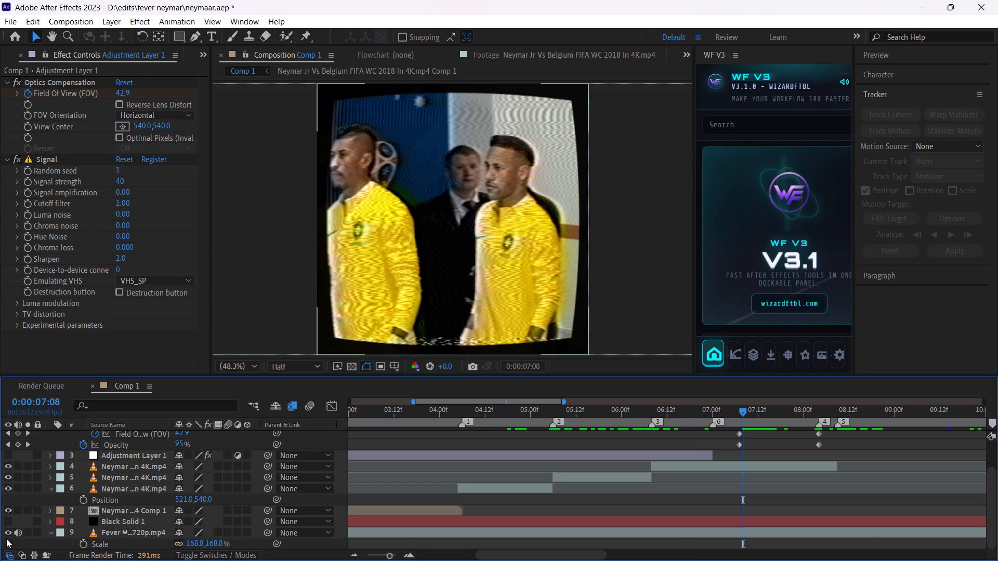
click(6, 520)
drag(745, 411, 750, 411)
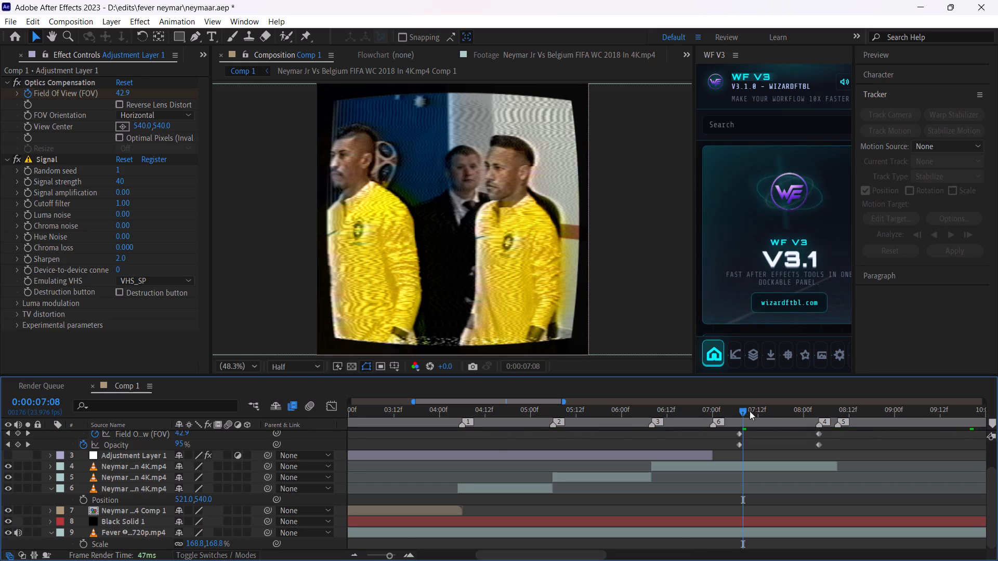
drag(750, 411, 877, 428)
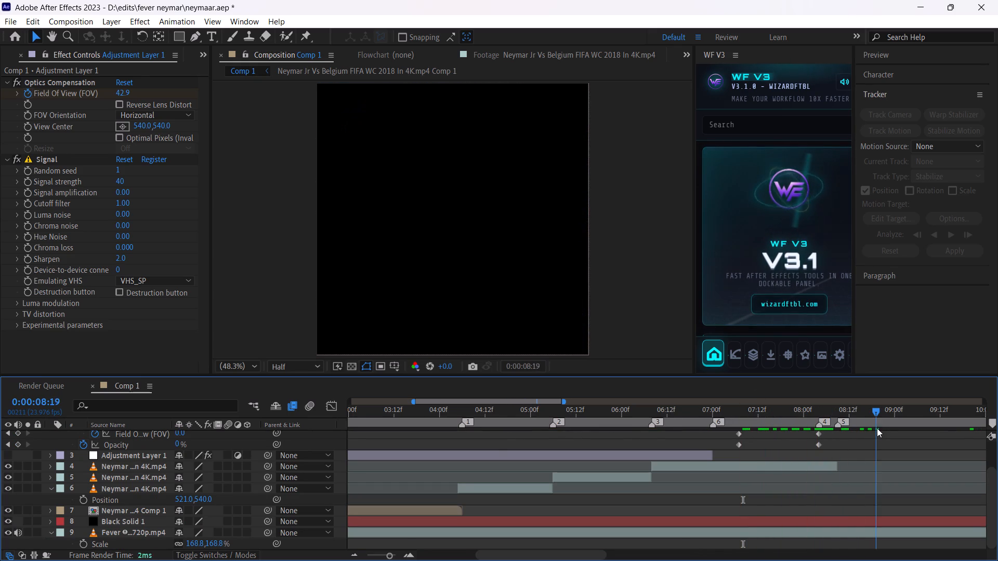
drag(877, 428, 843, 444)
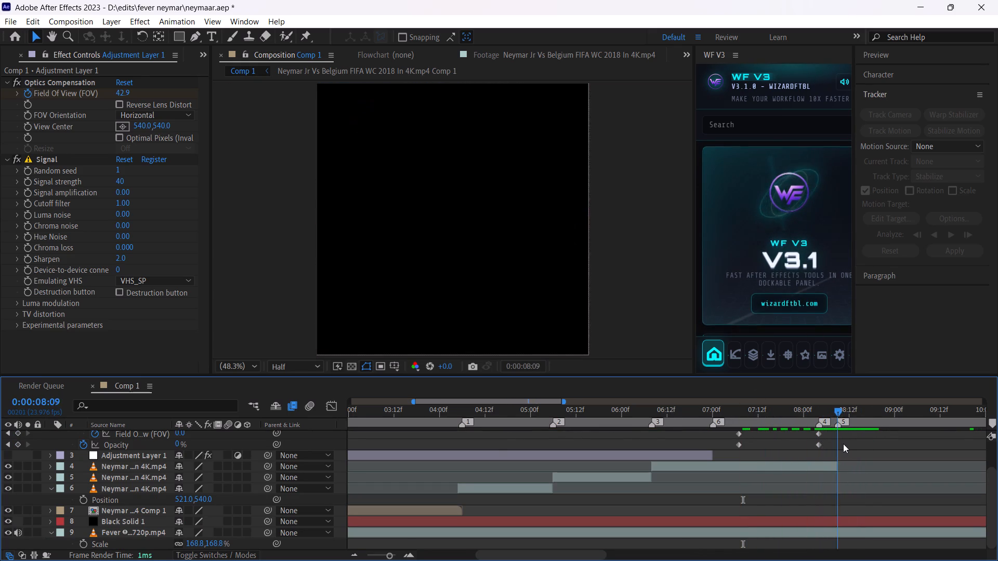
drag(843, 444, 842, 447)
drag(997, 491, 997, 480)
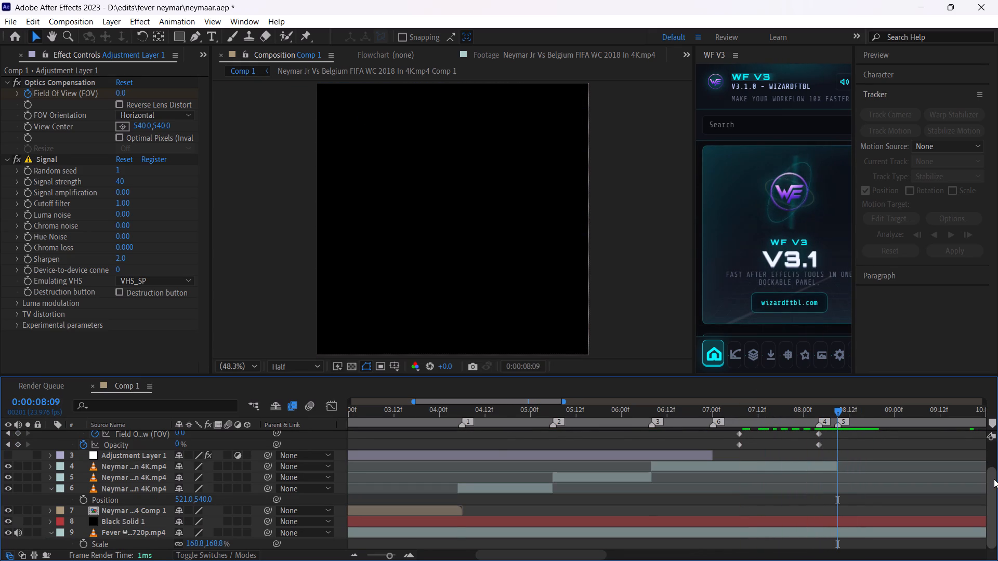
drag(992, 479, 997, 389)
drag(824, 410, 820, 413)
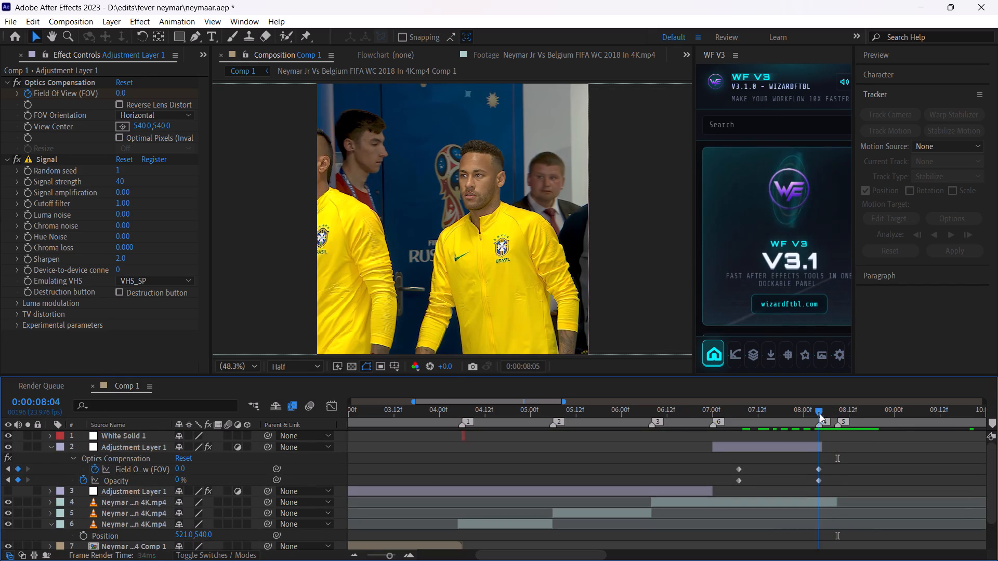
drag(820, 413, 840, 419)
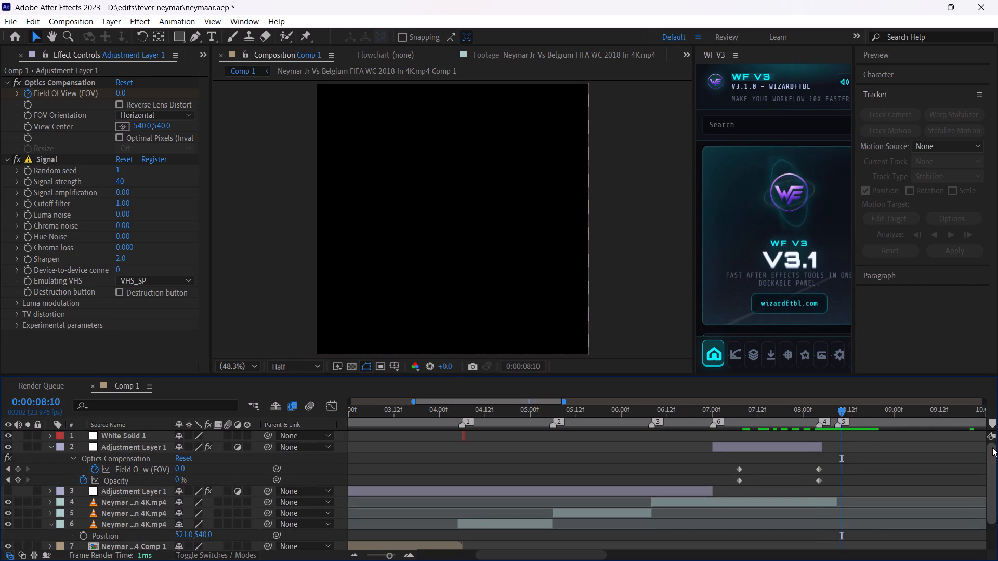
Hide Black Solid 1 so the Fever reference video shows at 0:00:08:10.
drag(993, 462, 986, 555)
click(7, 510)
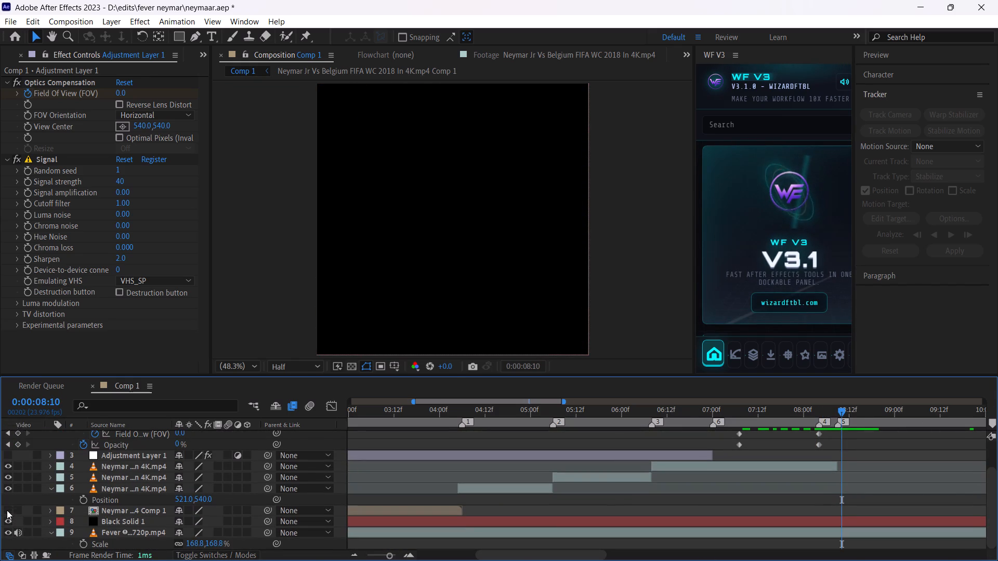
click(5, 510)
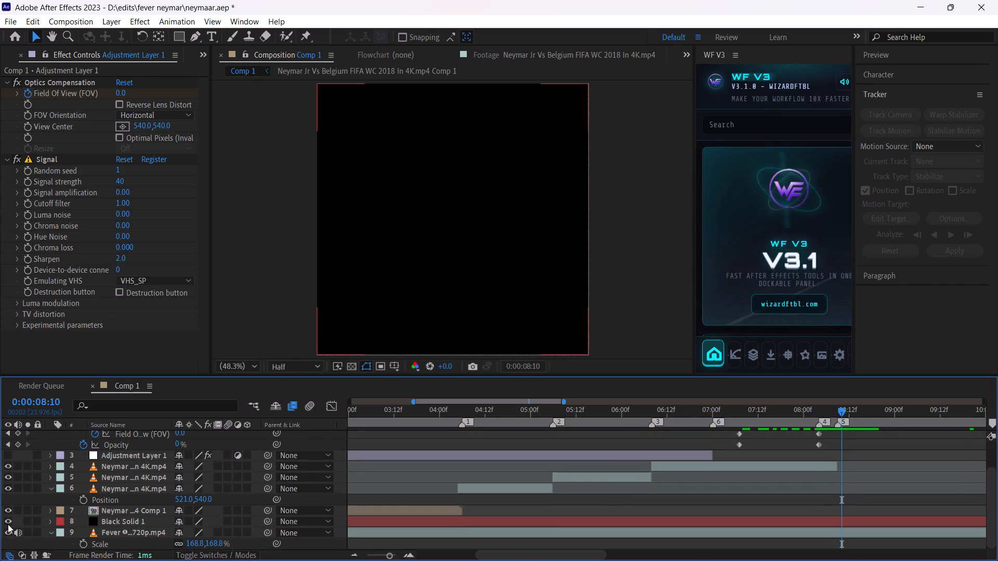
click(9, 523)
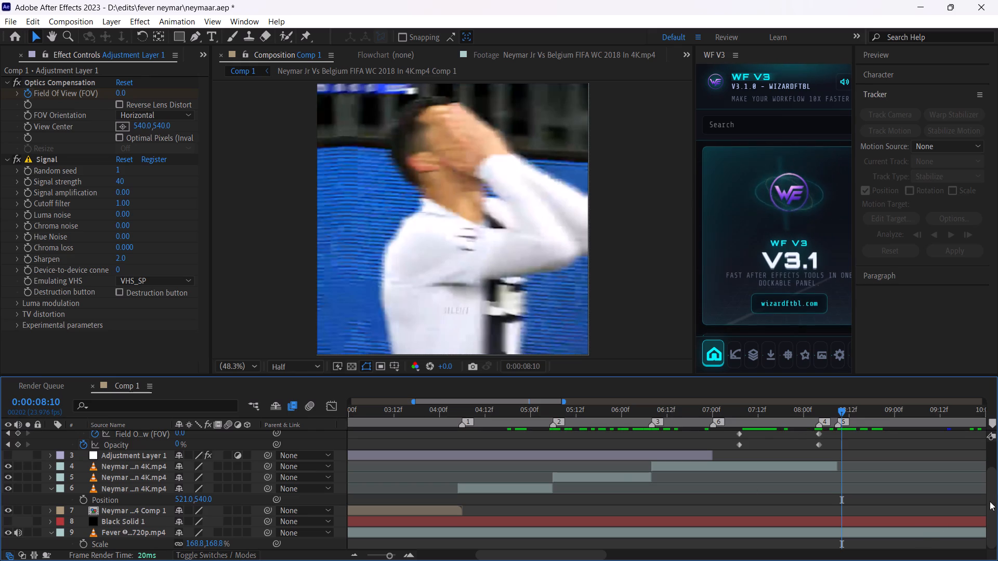
Save the project.
drag(997, 493, 997, 436)
drag(991, 484, 997, 429)
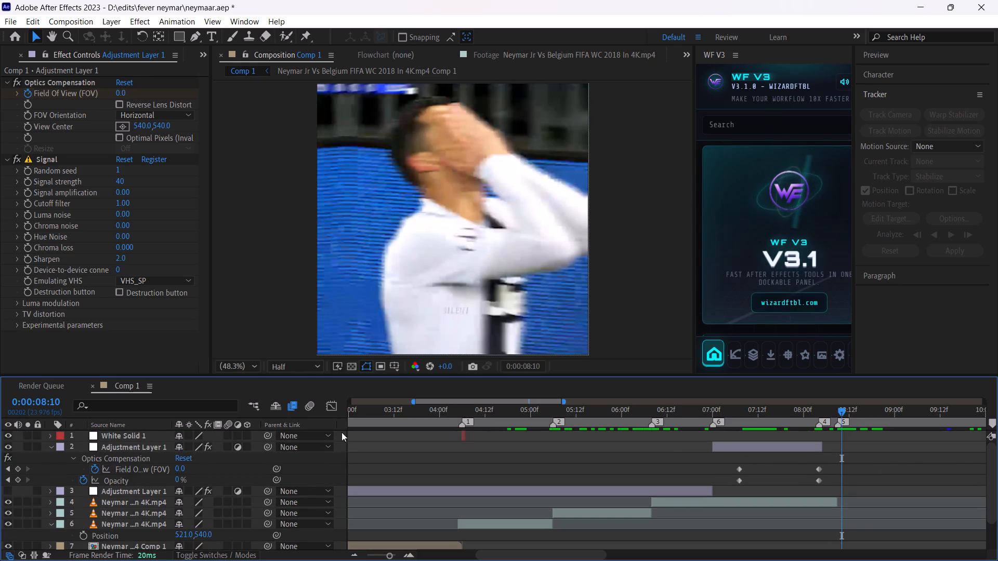
key(ctrl+s)
Hide the short Adjustment Layer 1 segment, collapse its properties, and play the edit from 0:00:05:19.
click(5, 449)
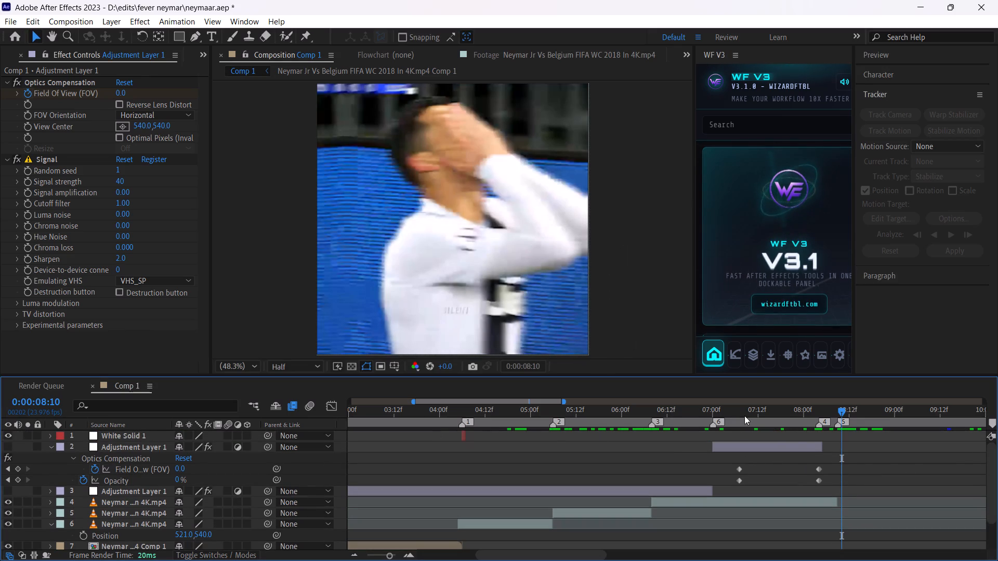
key(u)
drag(799, 413, 603, 428)
key(space)
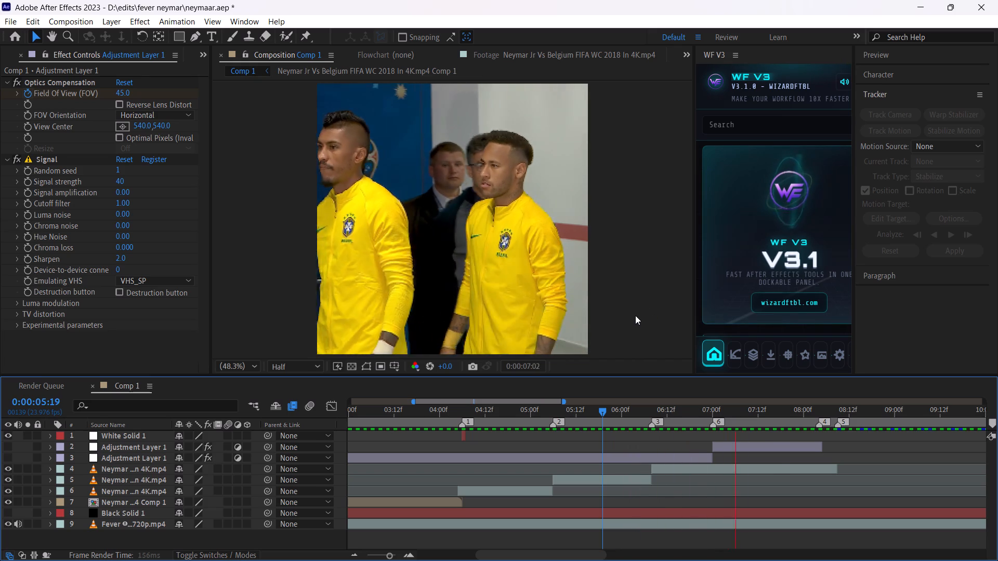
key(space)
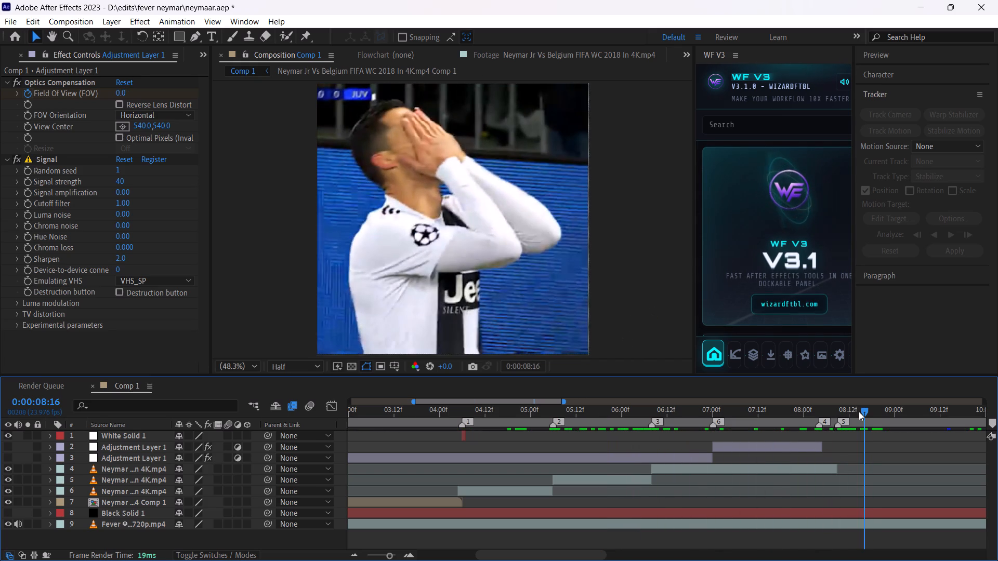
Review the Fever reference video after marker 5, from 0:00:08:16 to about 0:00:11:21, and re-check its reaction shots near 0:00:08:20.
drag(864, 411, 872, 418)
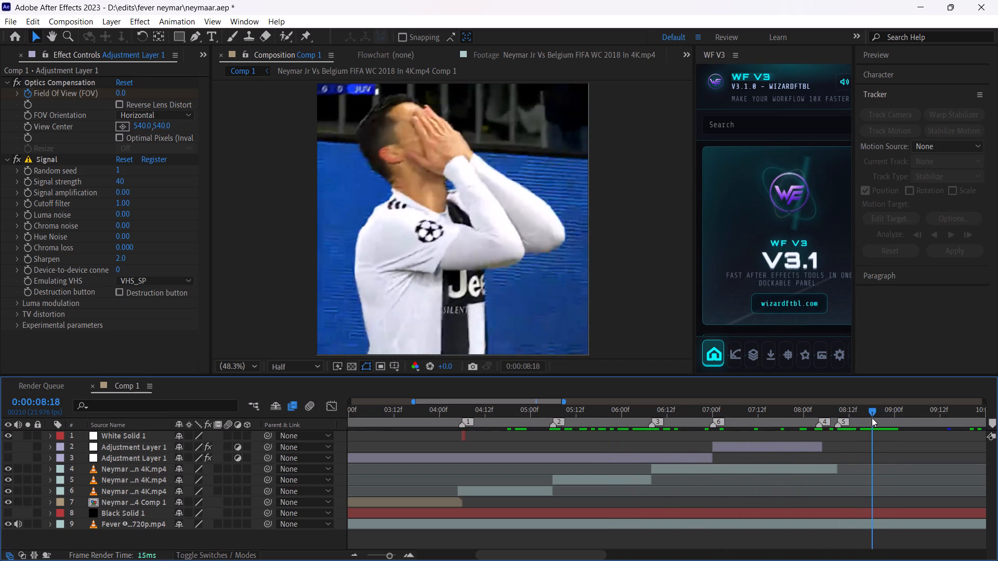
drag(872, 418, 885, 417)
key(space)
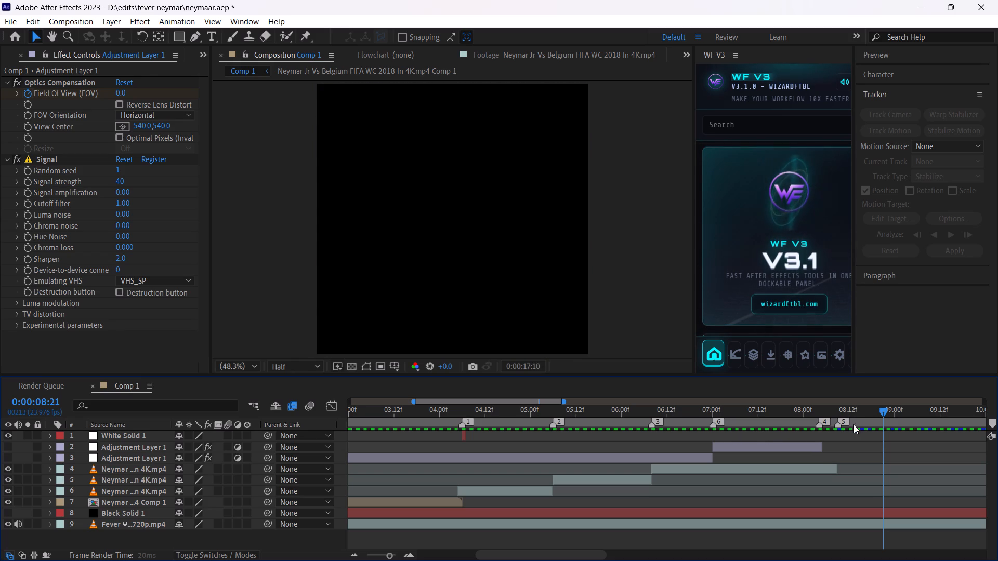
drag(856, 414, 924, 414)
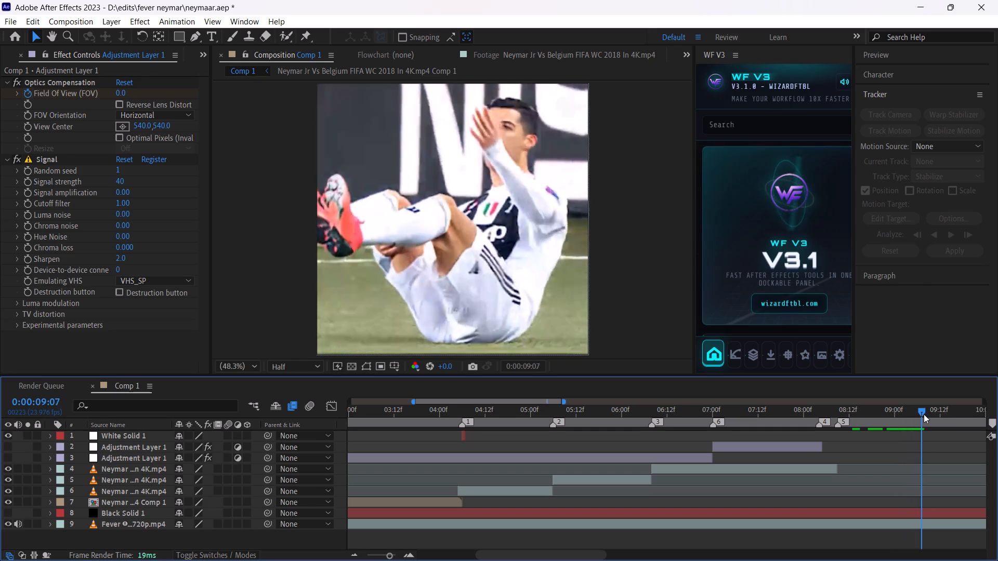
drag(924, 414, 911, 422)
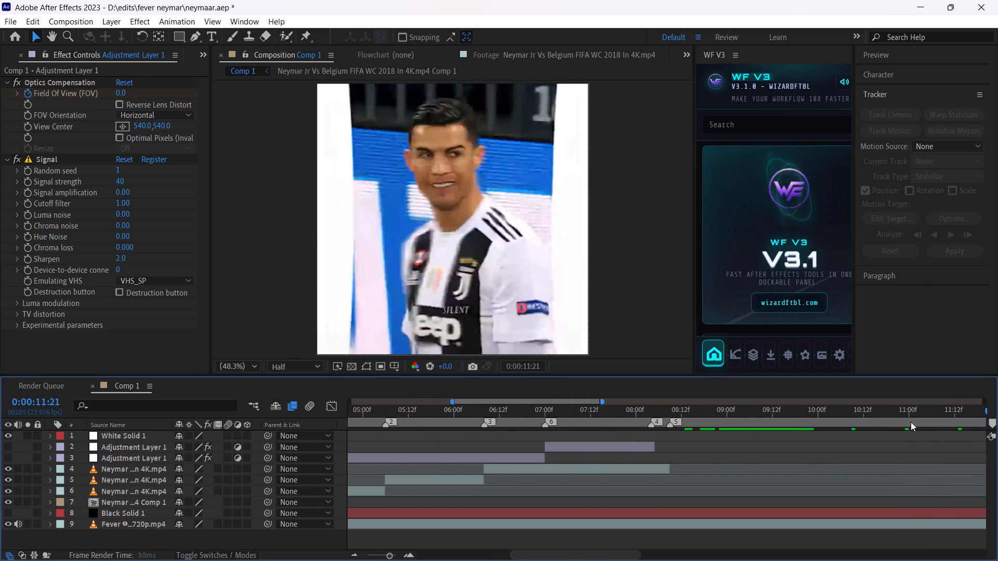
drag(911, 422, 844, 423)
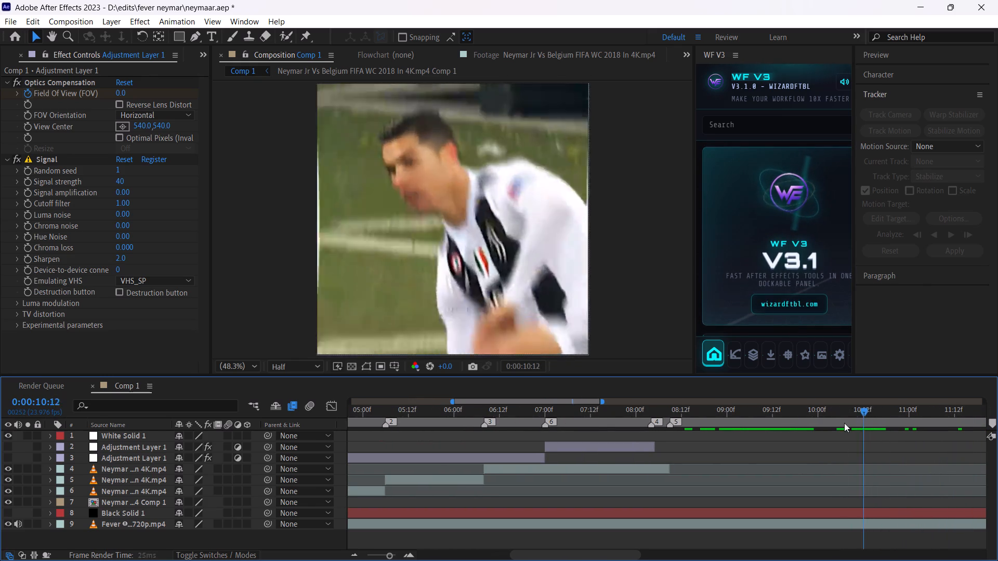
drag(844, 423, 758, 425)
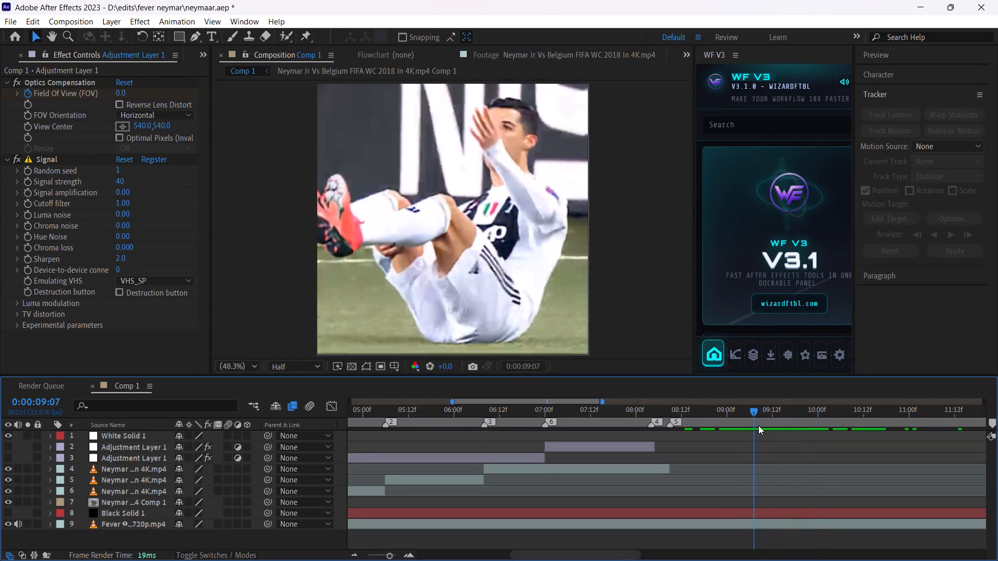
drag(758, 425, 714, 426)
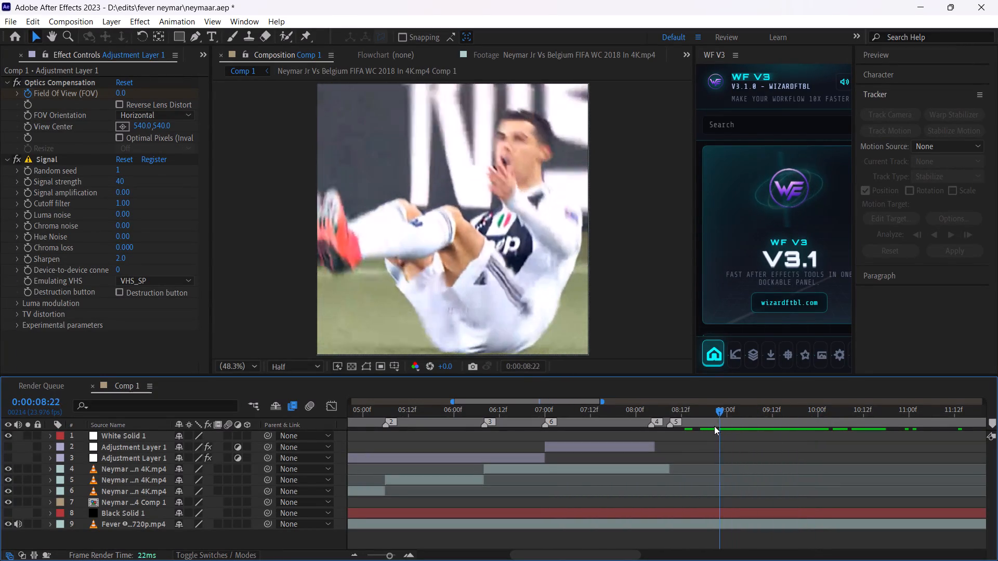
drag(714, 426, 718, 431)
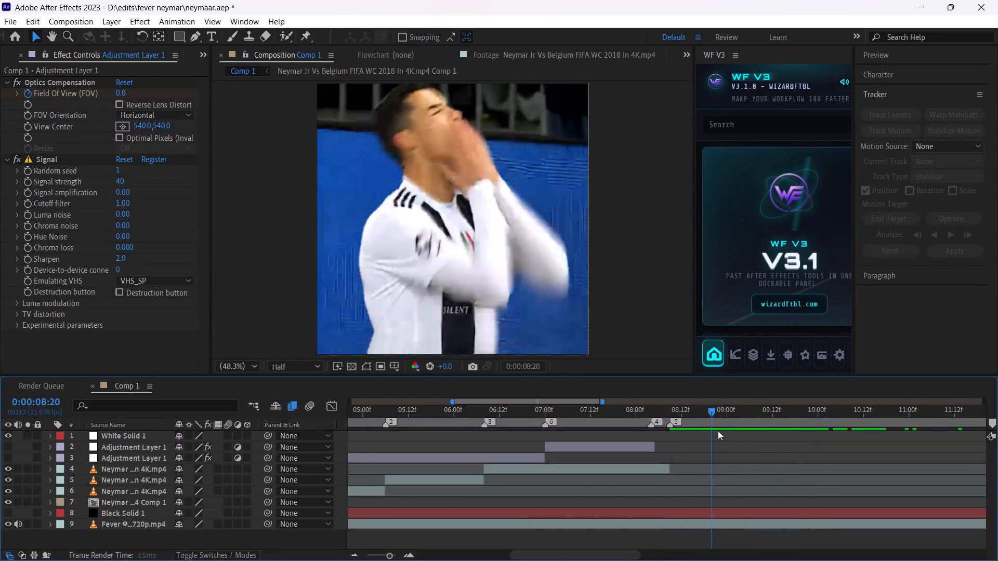
Examine the reference's shots between 0:00:10:09 and 0:00:11:10, focusing on the goalkeeper tackle and the cut leading into it.
drag(718, 431, 856, 421)
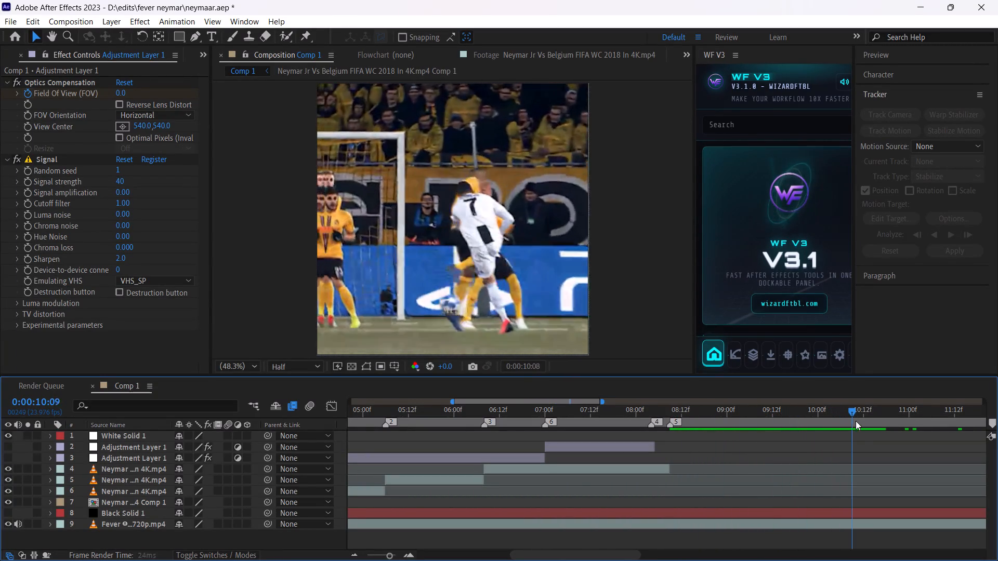
drag(856, 421, 951, 418)
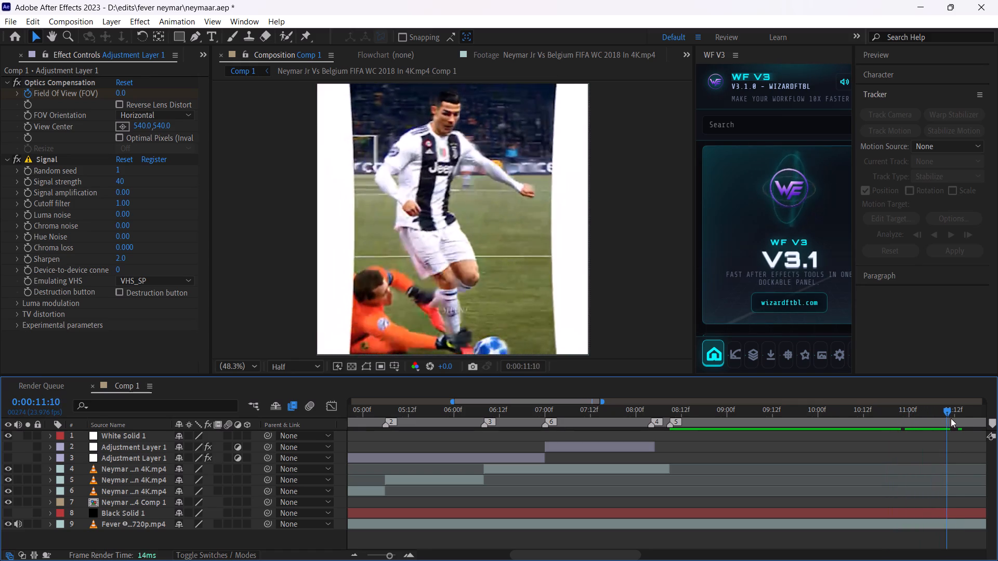
drag(951, 418, 894, 422)
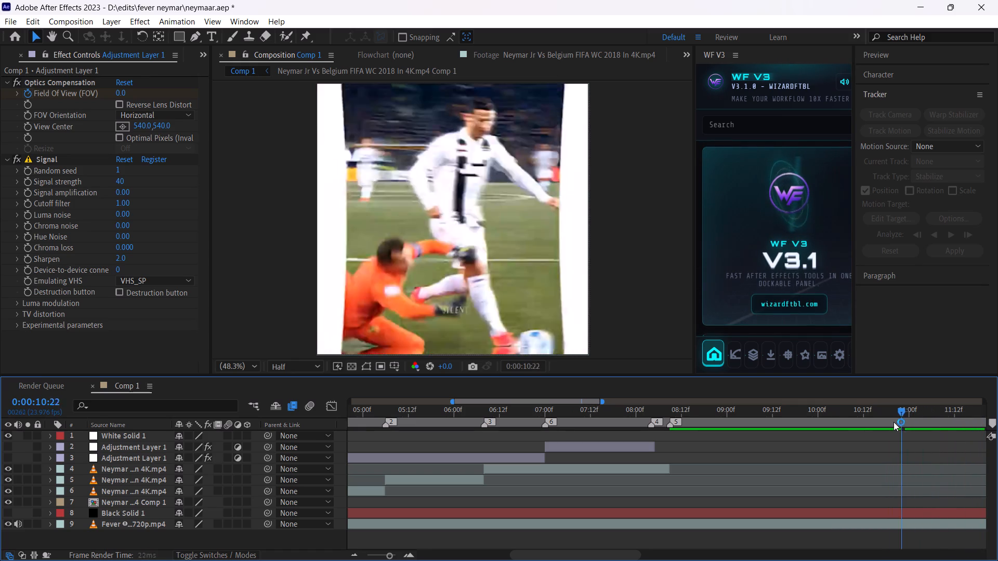
drag(894, 422, 904, 419)
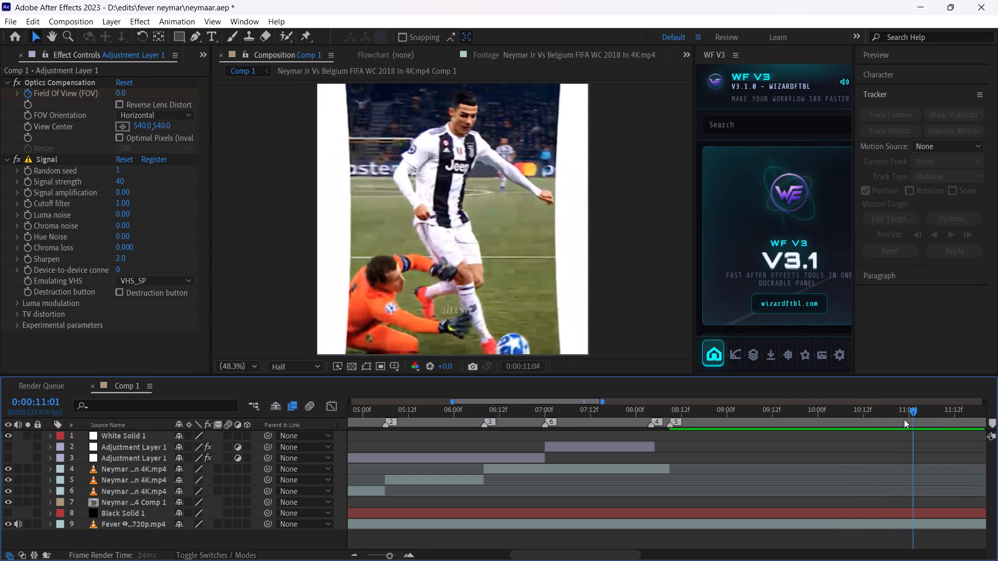
drag(904, 419, 904, 422)
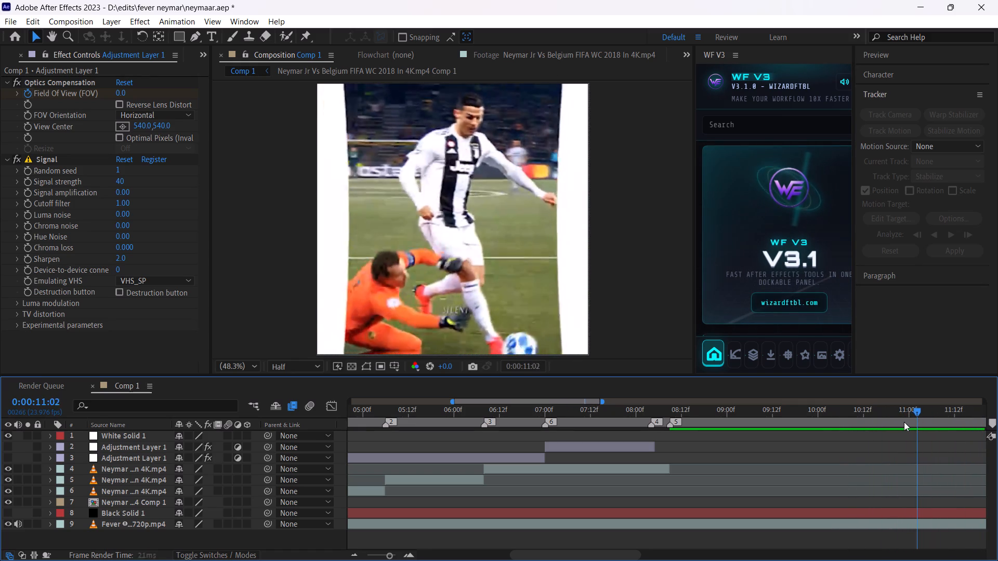
drag(904, 422, 889, 416)
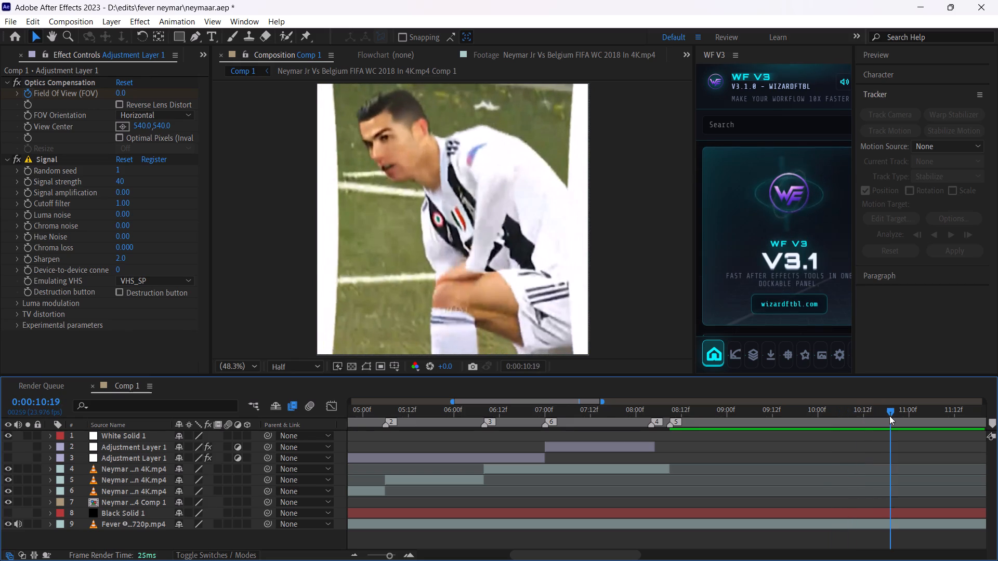
drag(889, 416, 928, 409)
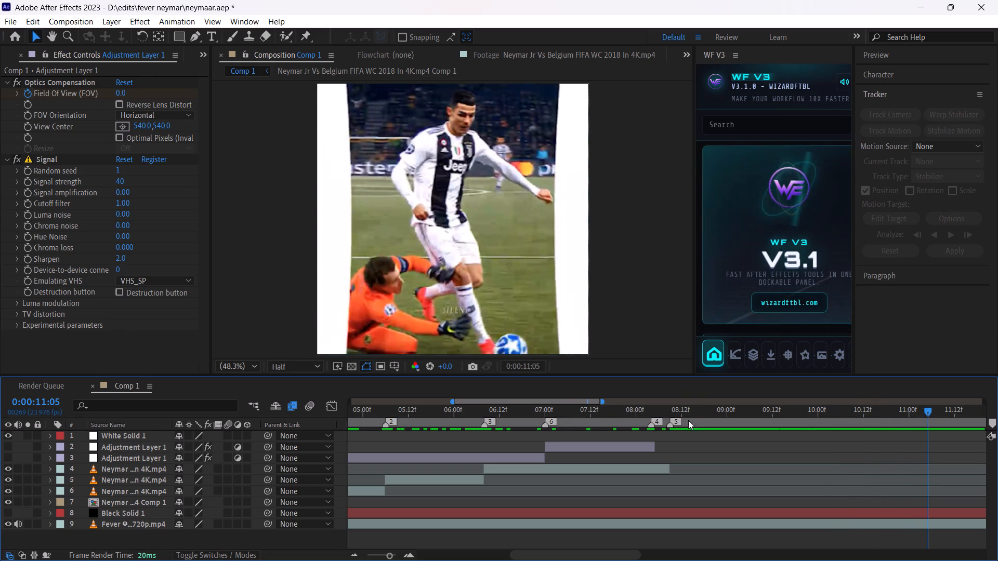
Place the current time at 0:00:08:09, at marker 5 where the layer 4 clip ends.
click(714, 475)
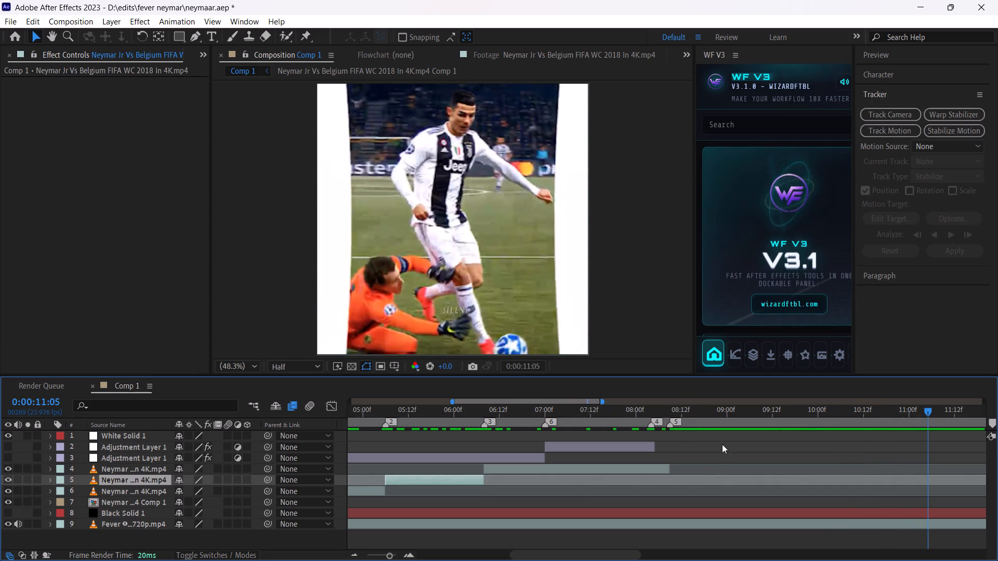
click(722, 444)
drag(700, 414, 672, 419)
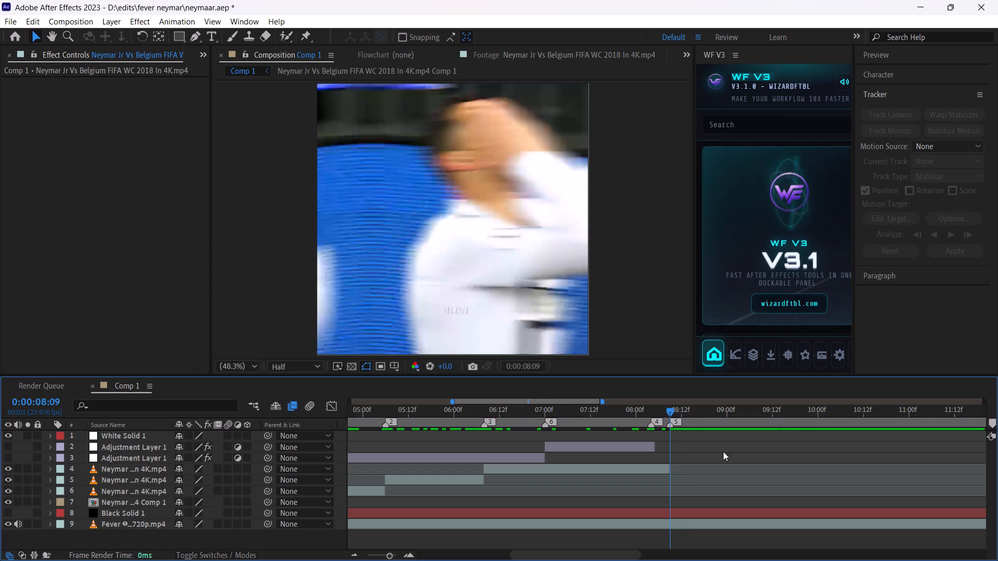
click(670, 412)
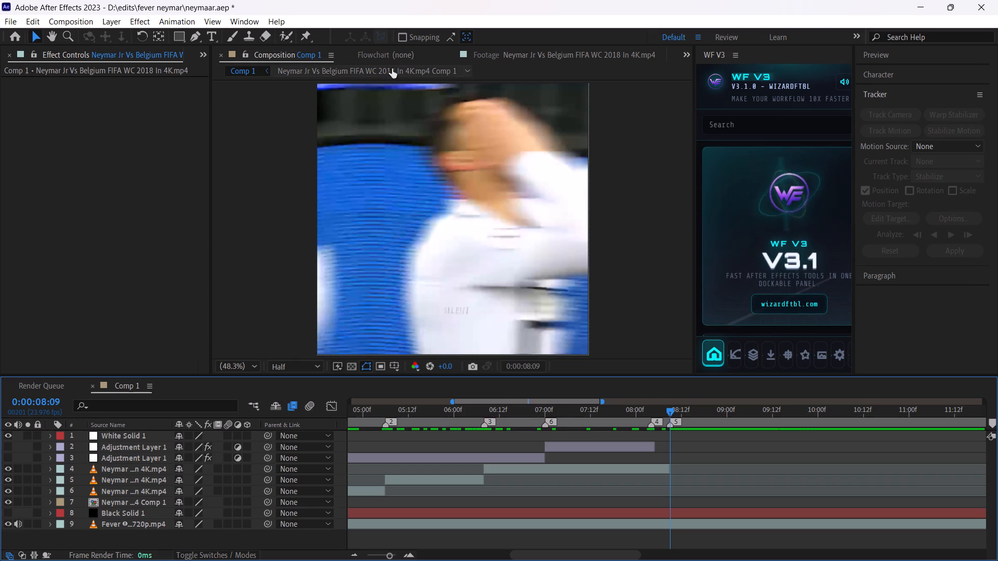
Open the Neymar Jr Vs Belgium source footage and scan from about 1:02 to 2:33 for a matching Neymar moment.
click(504, 58)
drag(277, 339, 288, 339)
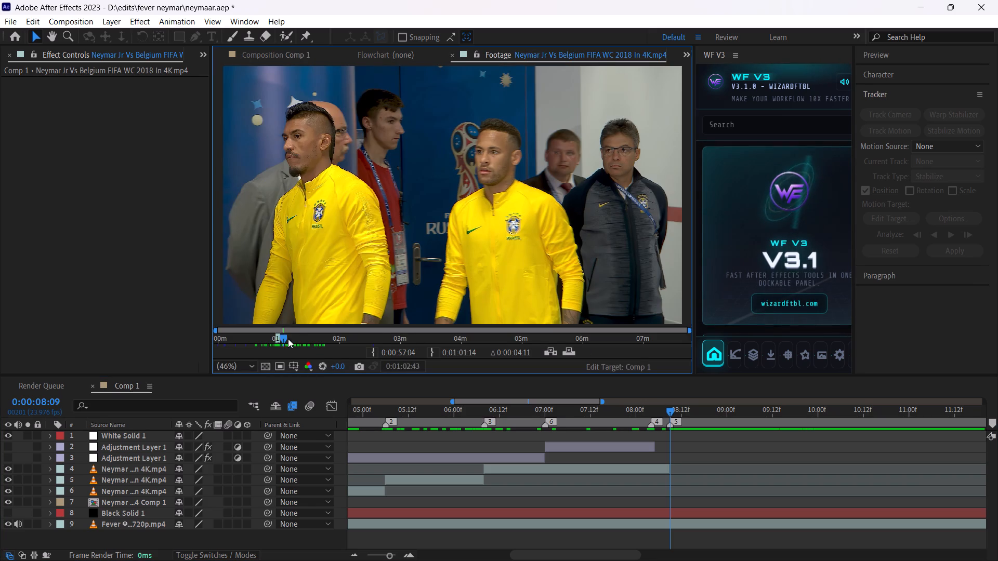
drag(288, 339, 312, 341)
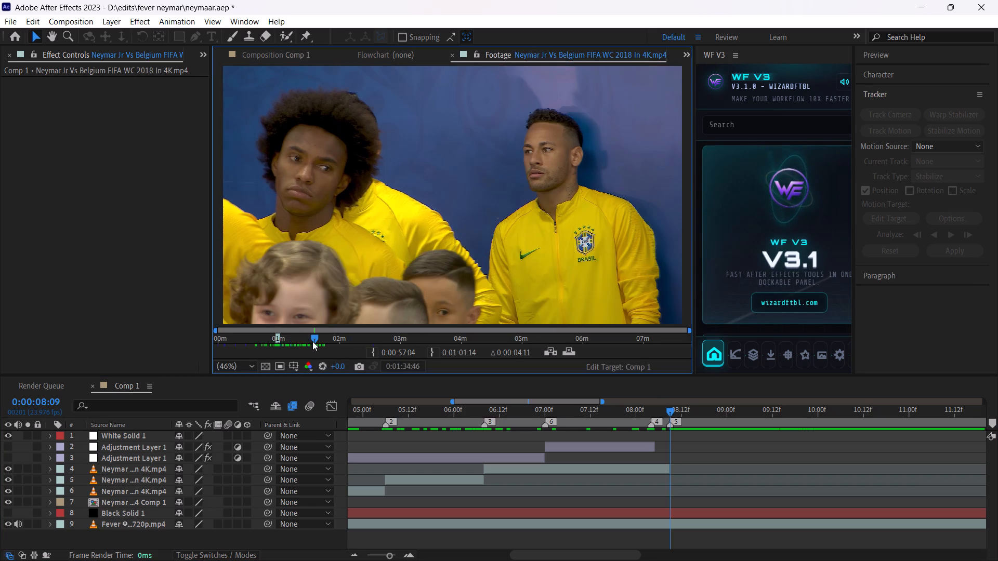
drag(312, 341, 340, 348)
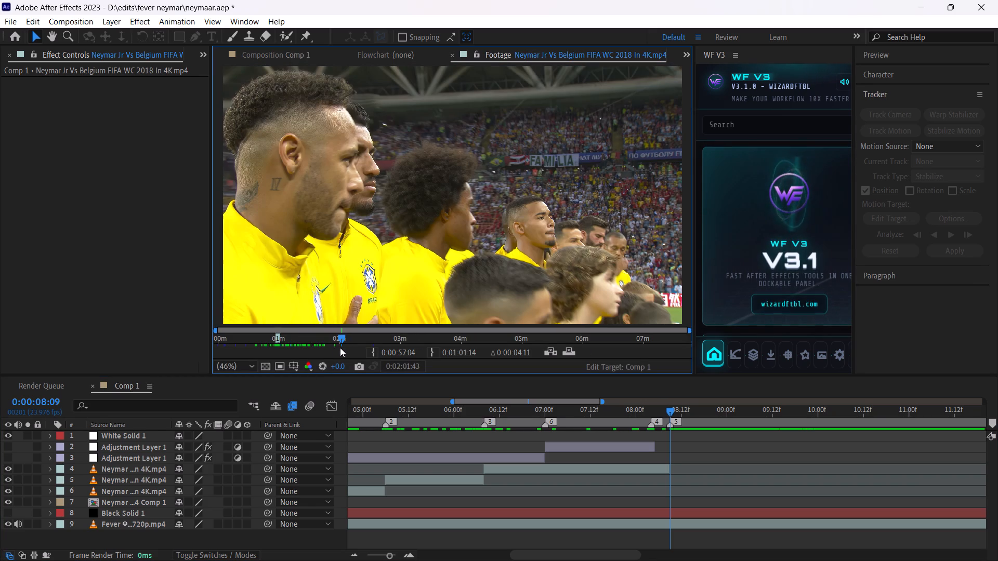
drag(340, 348, 349, 349)
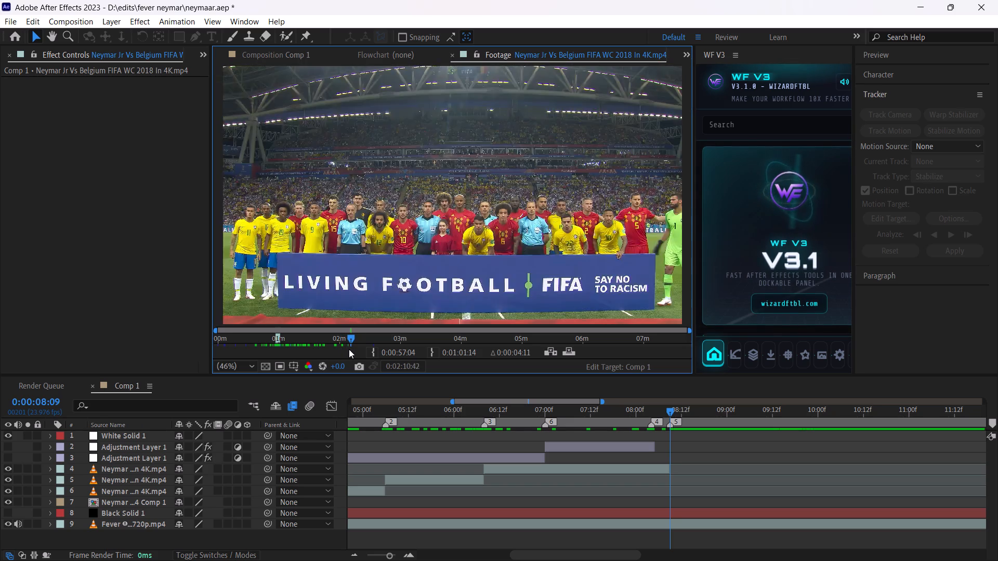
drag(349, 349, 357, 349)
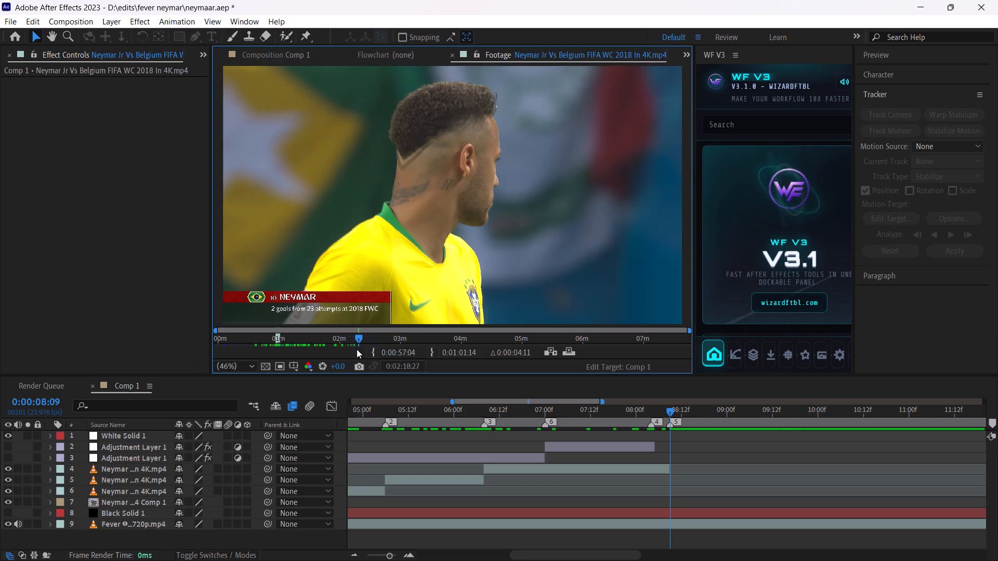
drag(357, 349, 362, 349)
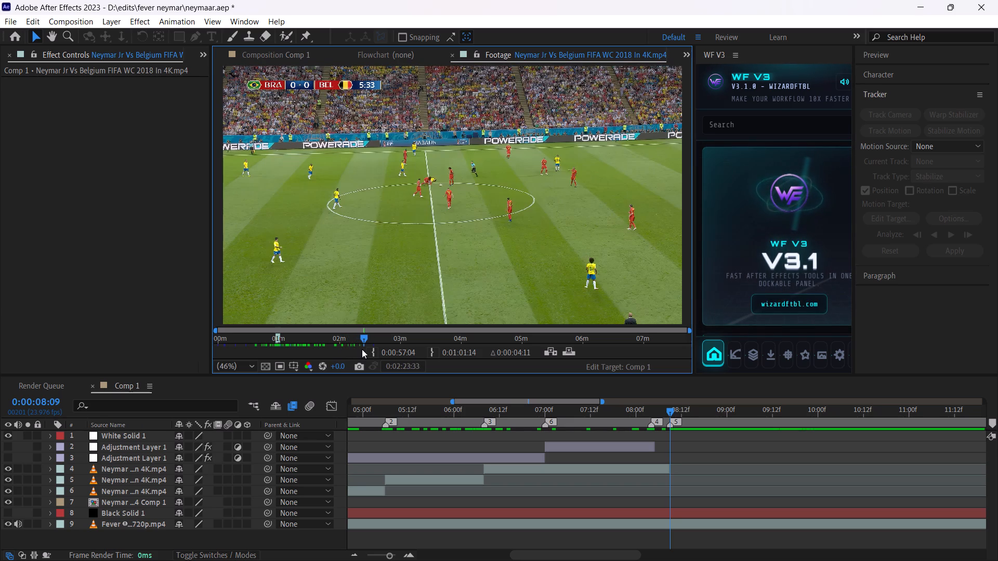
drag(362, 349, 369, 348)
key(space)
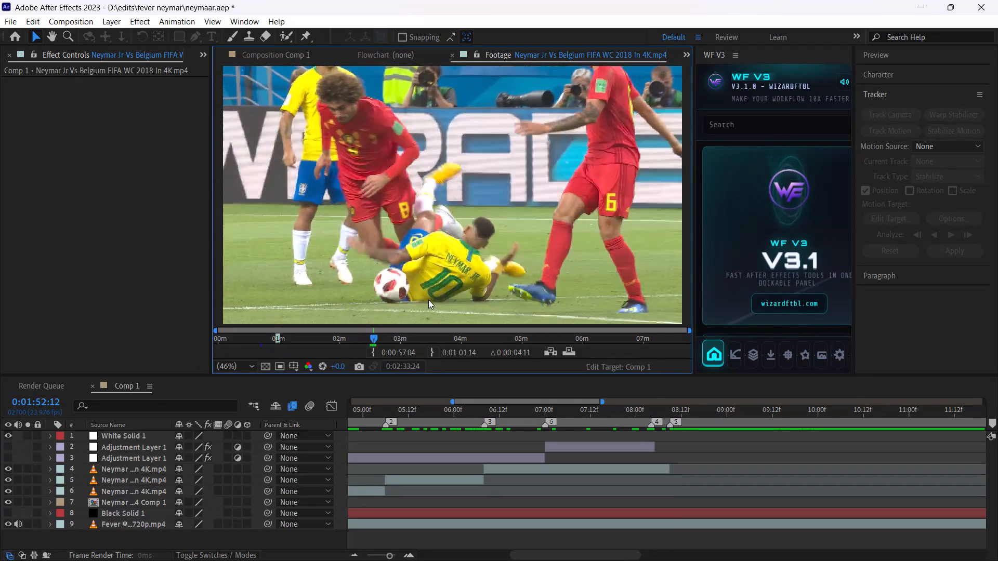
key(space)
Scan the Neymar Jr Vs Belgium source footage from about 2:40 to 3:54 for a usable Neymar foul or reaction moment.
drag(375, 338, 382, 338)
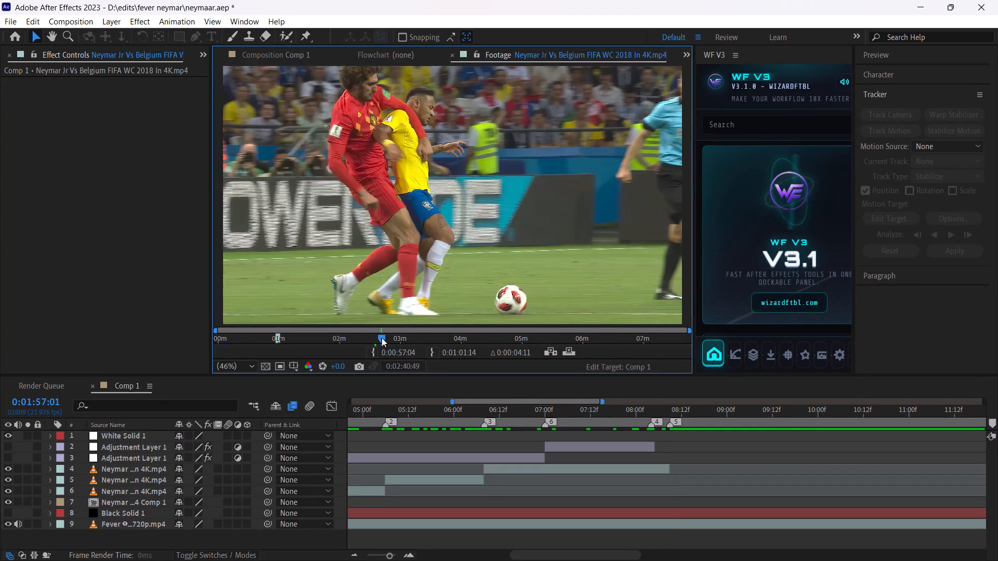
drag(382, 338, 401, 342)
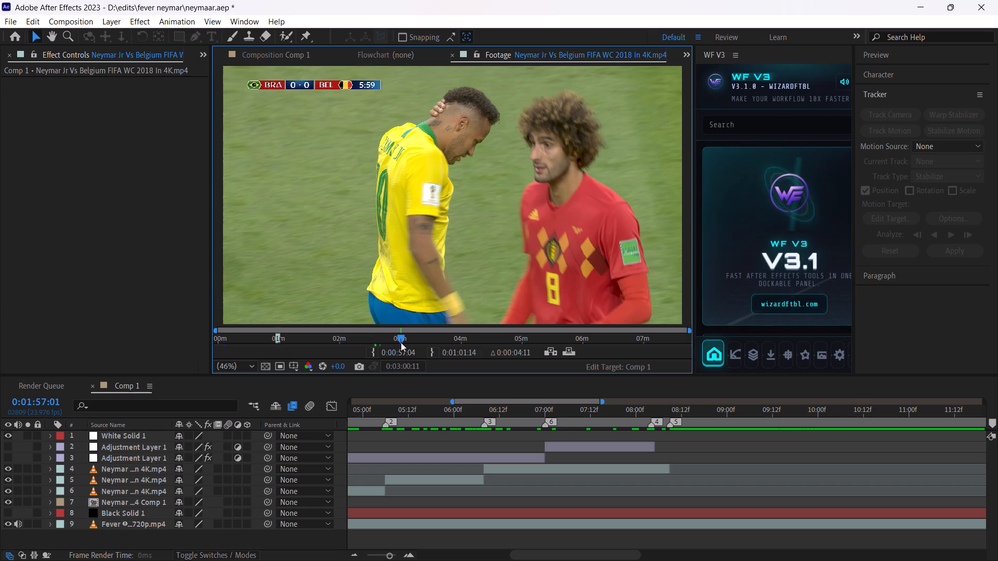
drag(401, 342, 393, 344)
key(space)
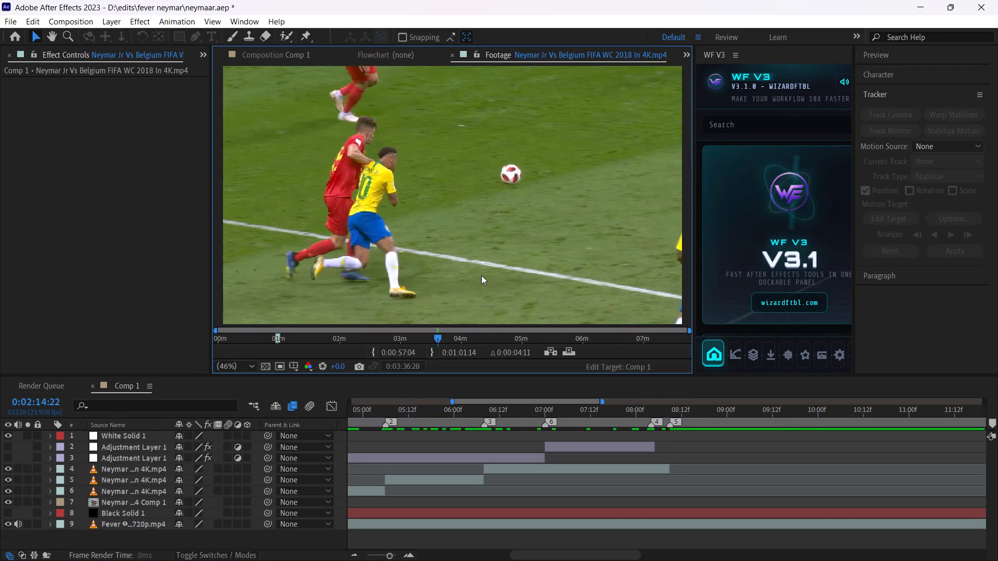
key(space)
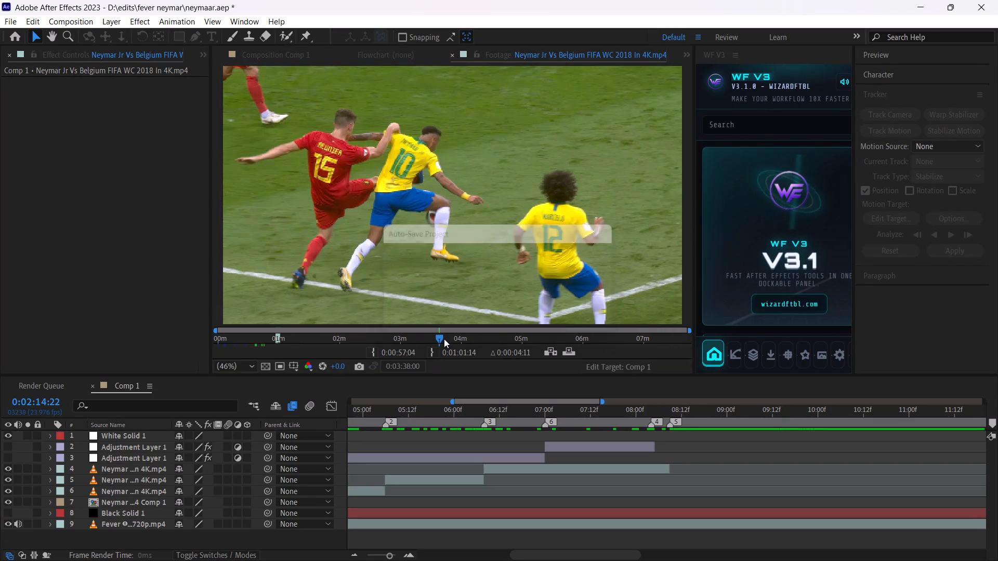
drag(437, 338, 445, 338)
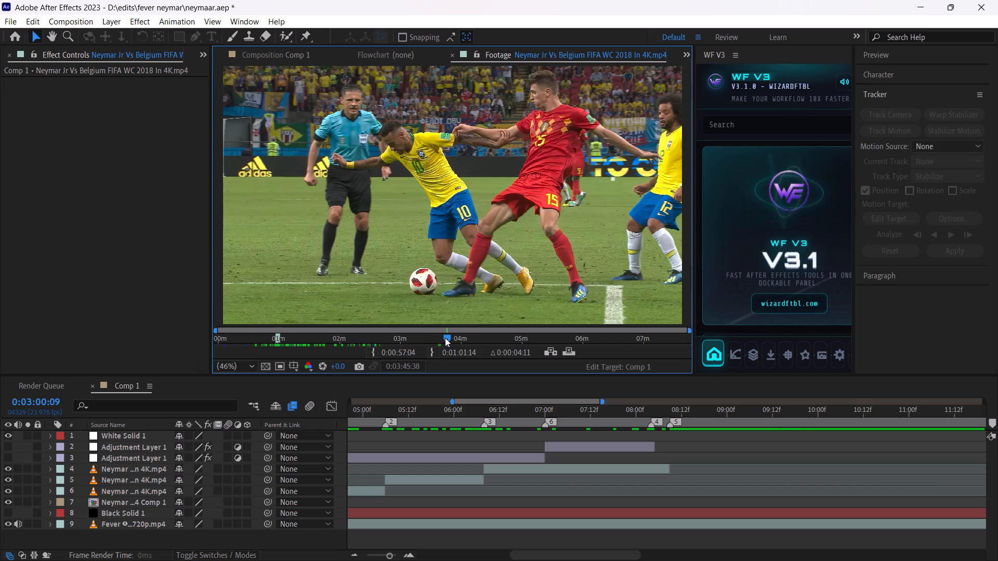
drag(445, 338, 454, 339)
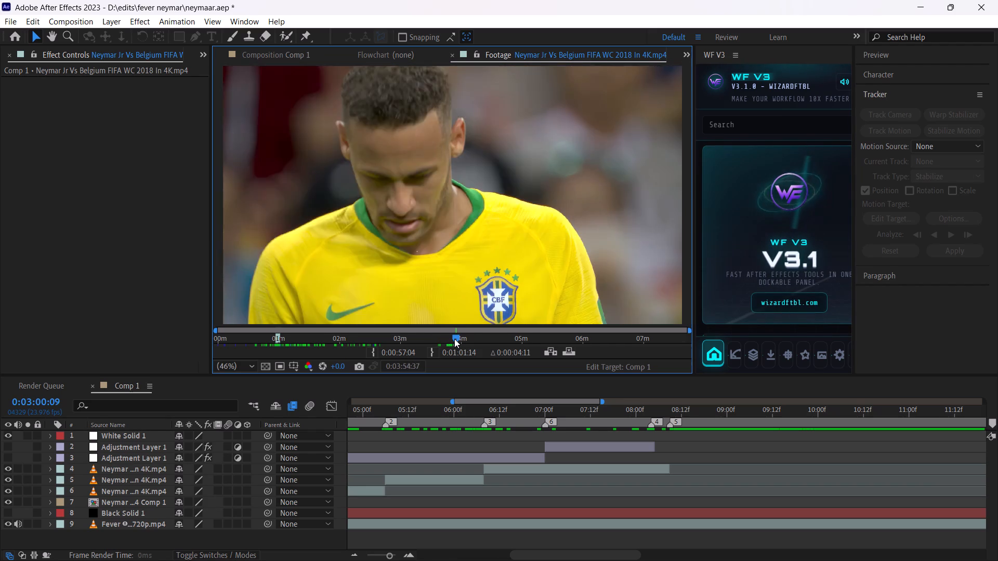
Scan the rest of the Belgium match footage from about 4:19 to 6:21, and look back over the earlier part for a matching Neymar shot.
drag(454, 339, 479, 348)
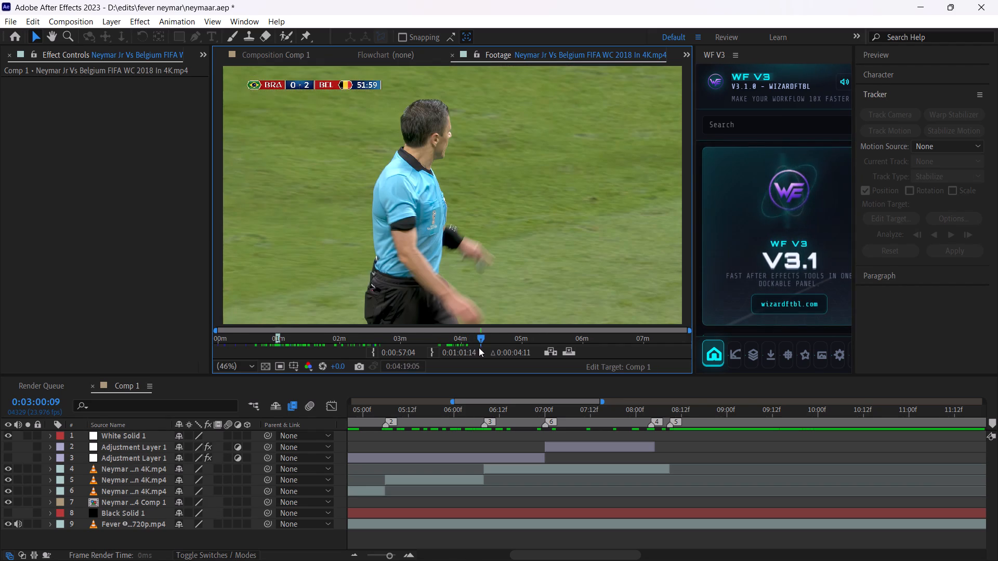
drag(479, 348, 491, 349)
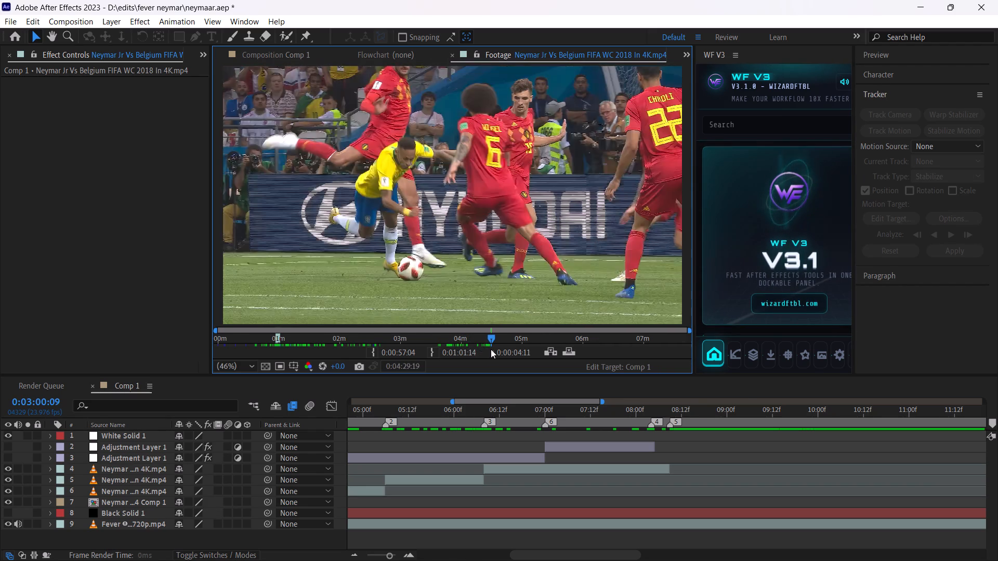
drag(491, 349, 514, 352)
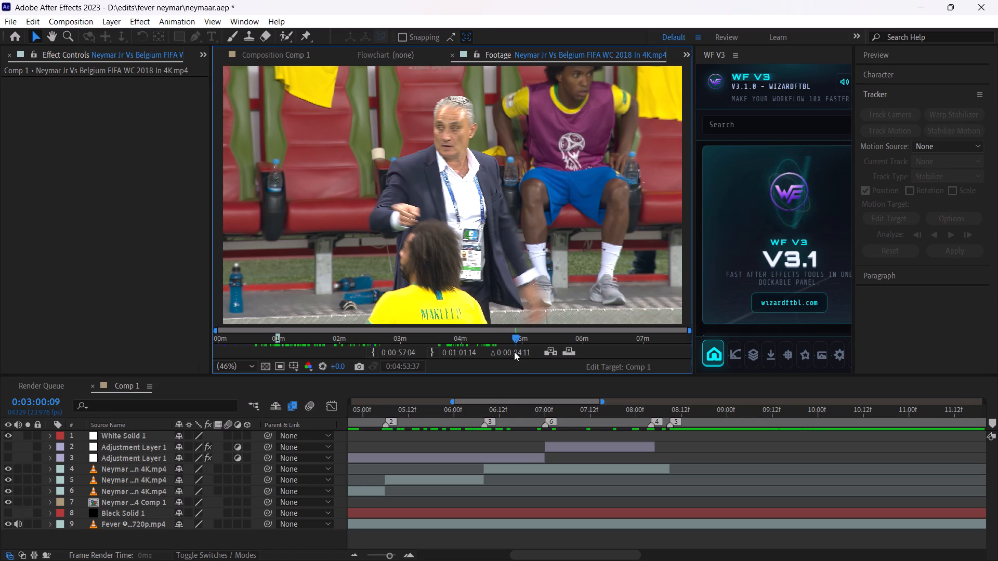
drag(514, 352, 527, 351)
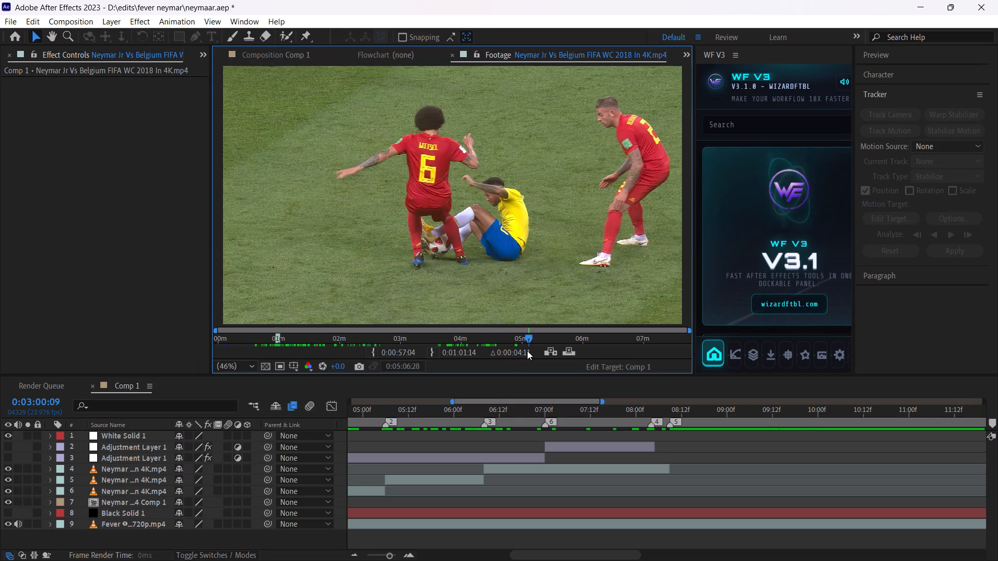
drag(527, 351, 540, 351)
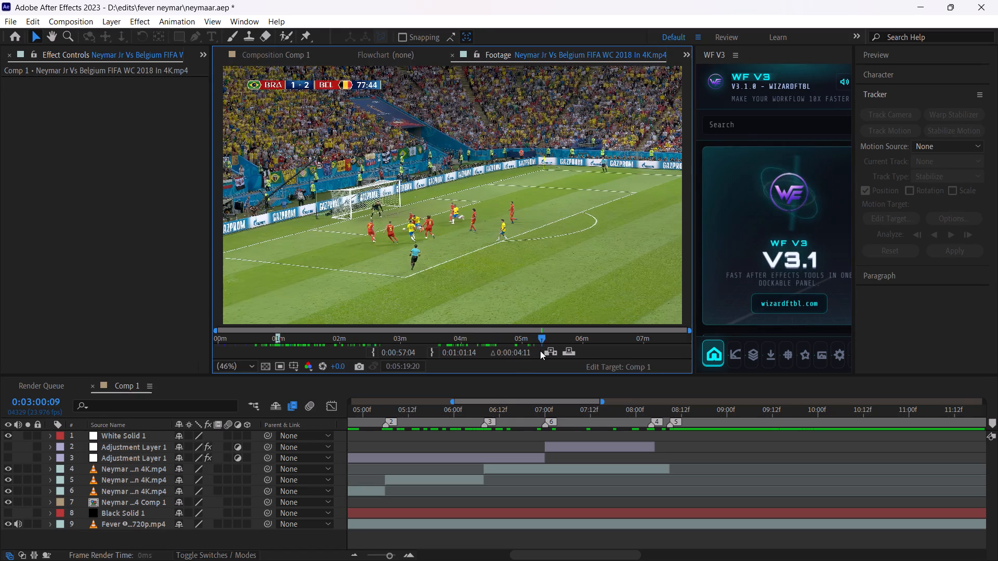
drag(540, 351, 563, 351)
key(space)
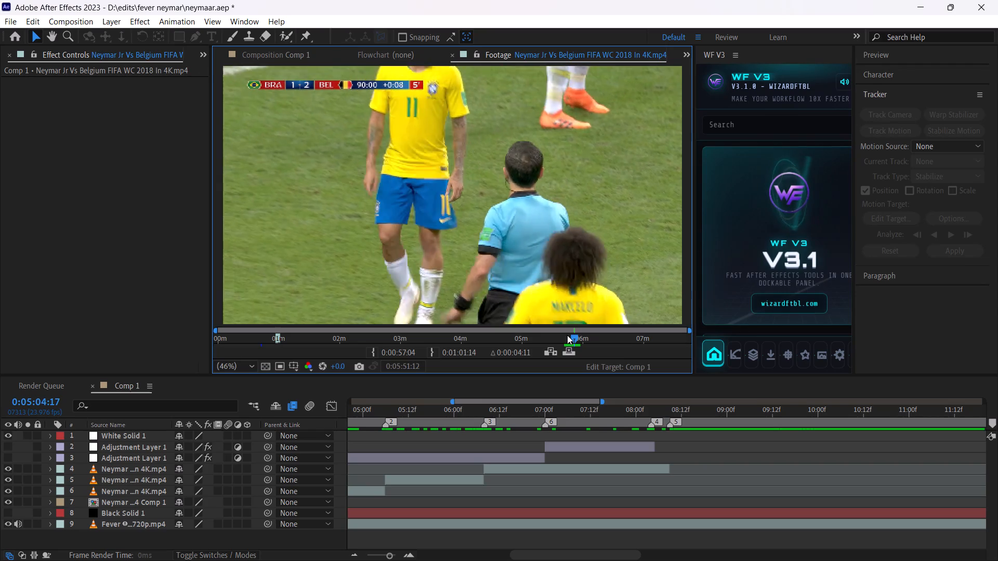
click(598, 341)
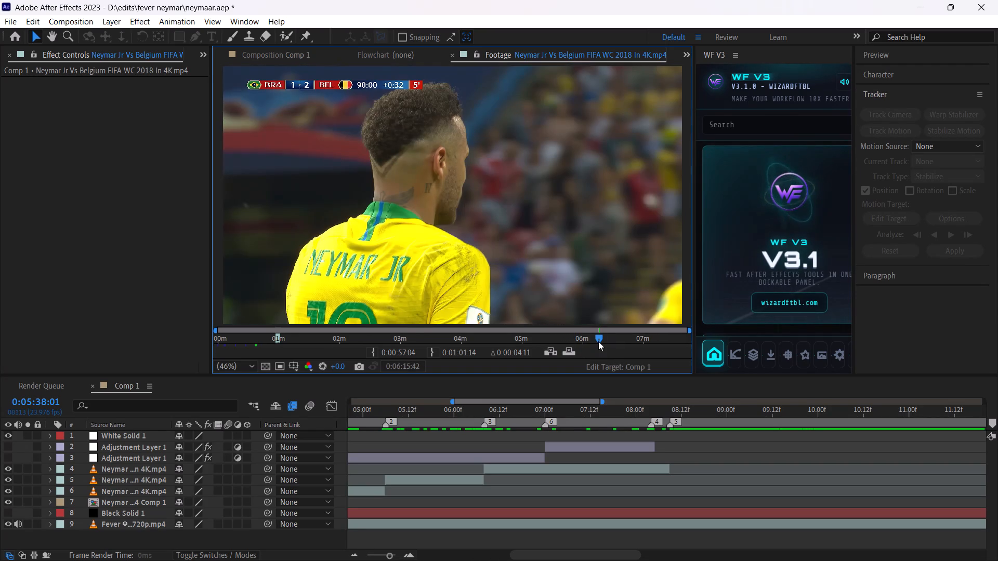
key(space)
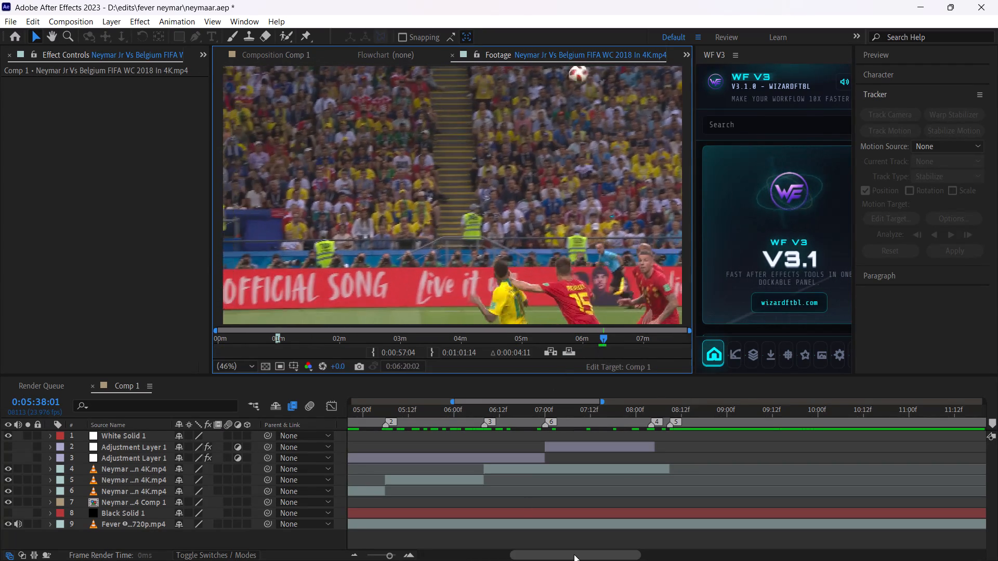
key(space)
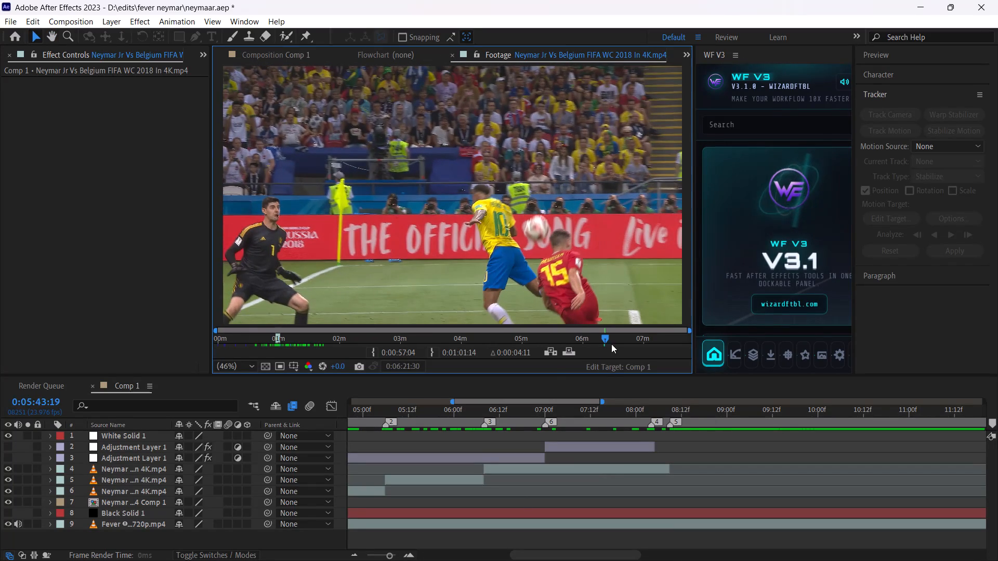
drag(602, 336, 508, 345)
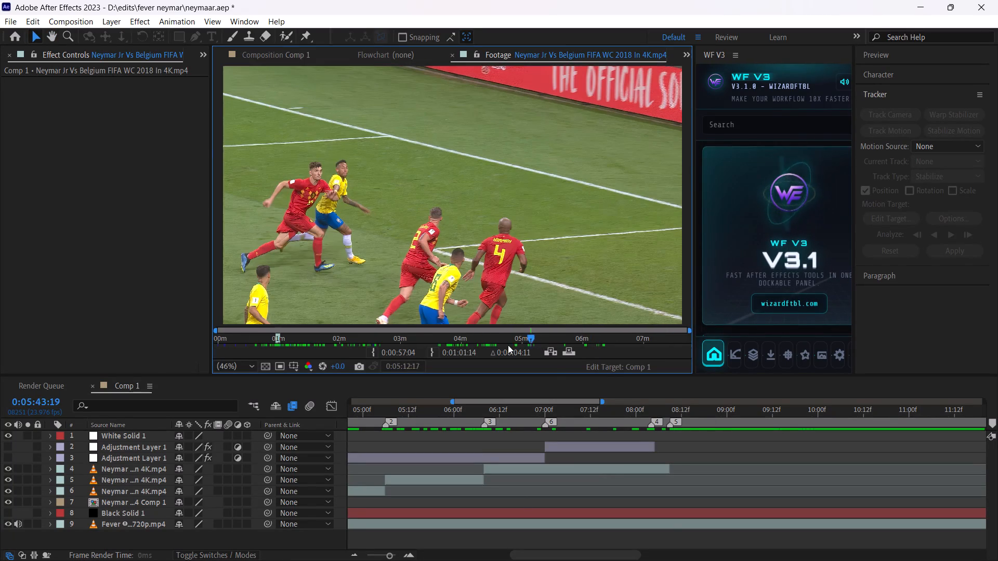
drag(508, 345, 419, 348)
Review the Fever reference in Comp 1 from 0:00:07:22 to 0:00:10:06 and re-check its reaction shot around 0:00:08:15.
drag(647, 408, 627, 410)
key(space)
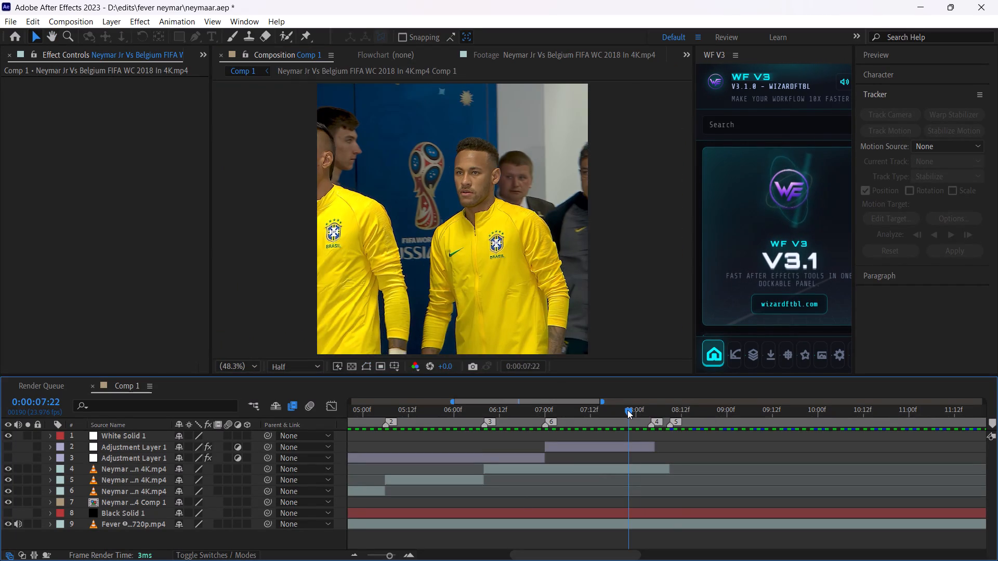
key(space)
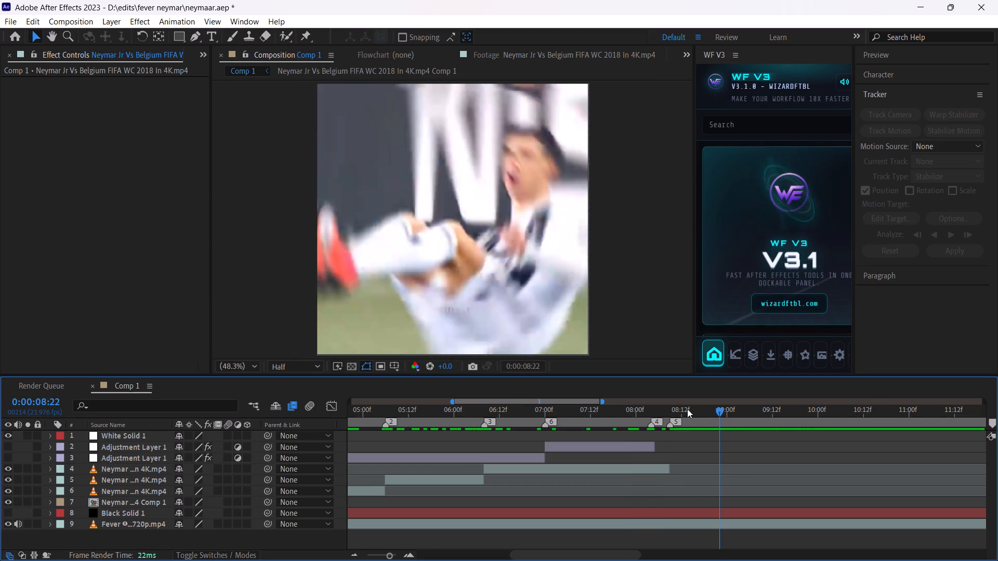
drag(686, 409, 732, 410)
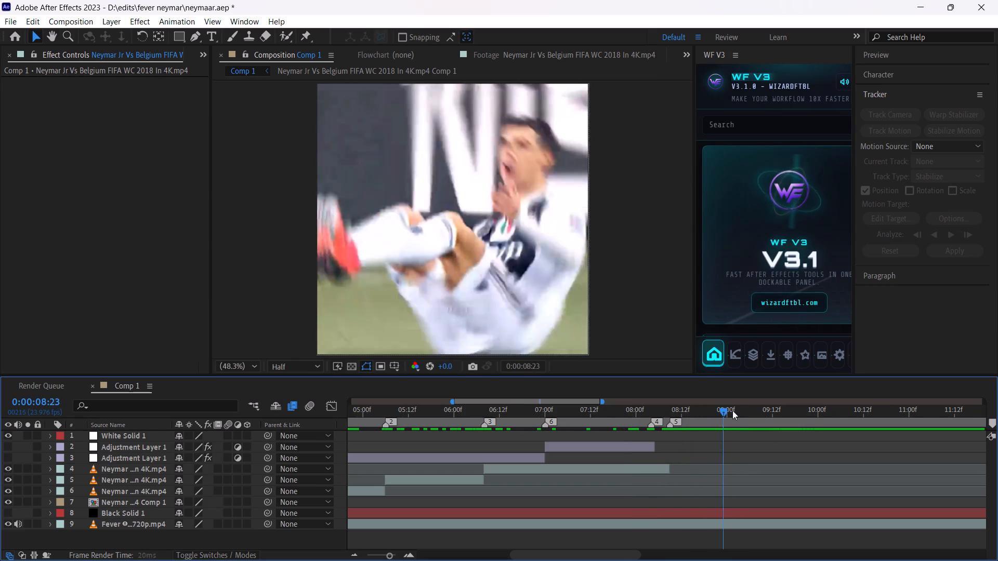
drag(732, 410, 787, 409)
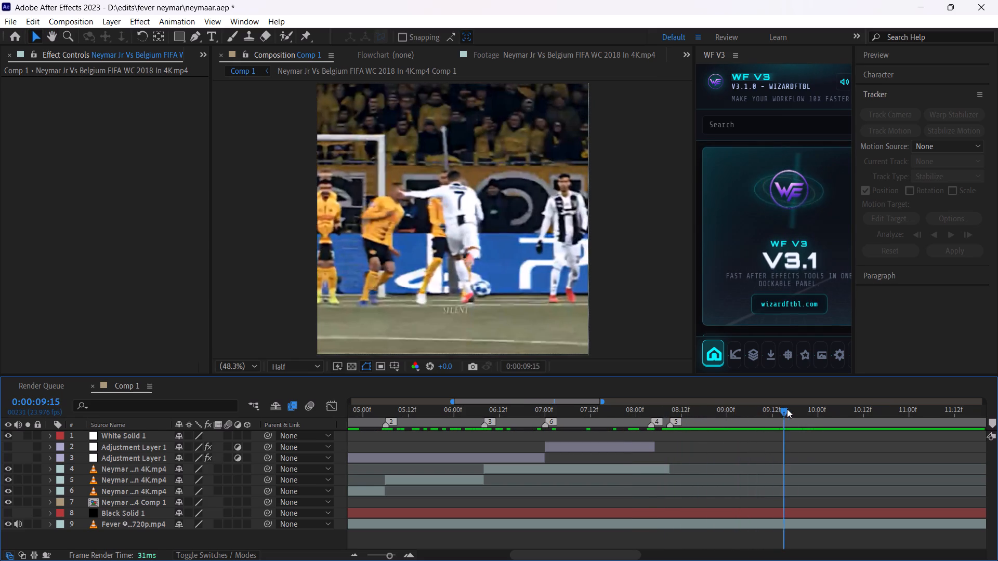
drag(787, 409, 829, 406)
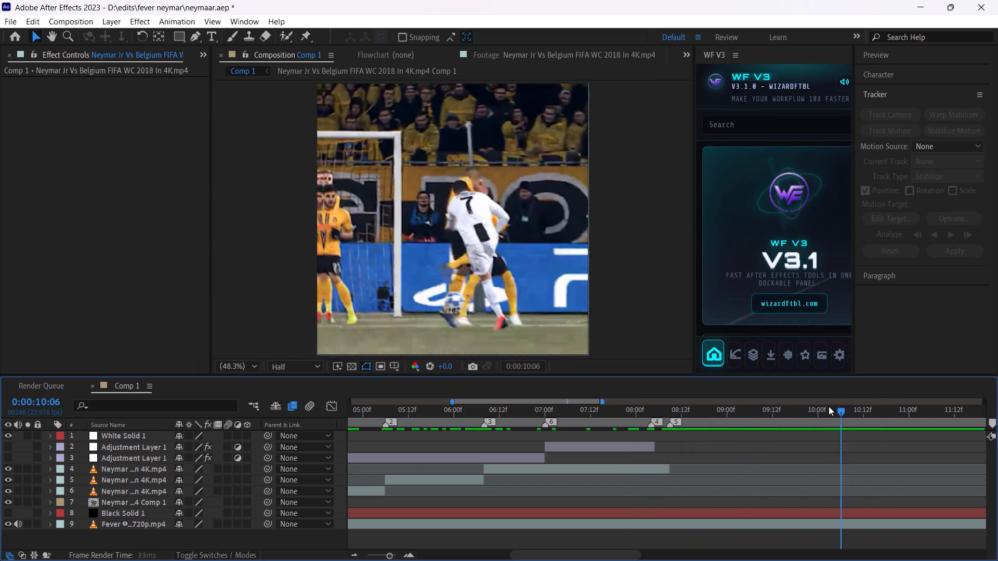
drag(829, 406, 704, 417)
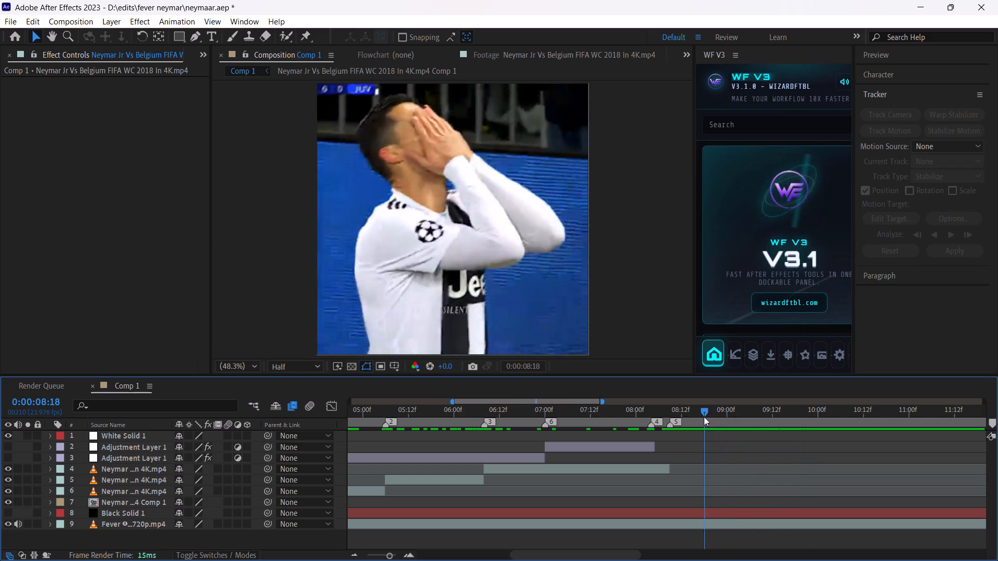
drag(704, 417, 679, 440)
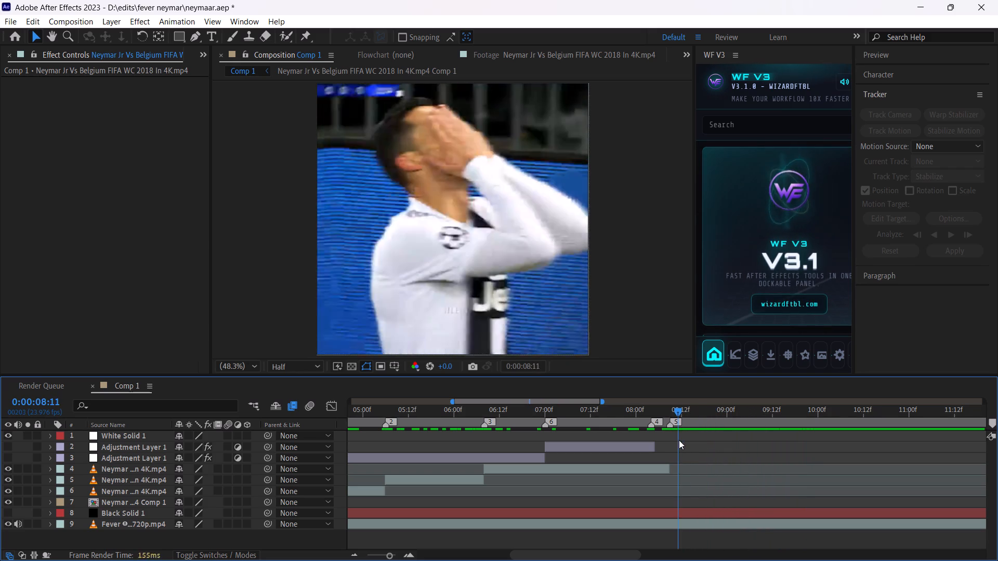
drag(679, 440, 694, 440)
Scan the Neymar Jr Vs Belgium source footage from about 1:11 to 2:05 for a Neymar shot matching the reference's reaction shot.
click(514, 50)
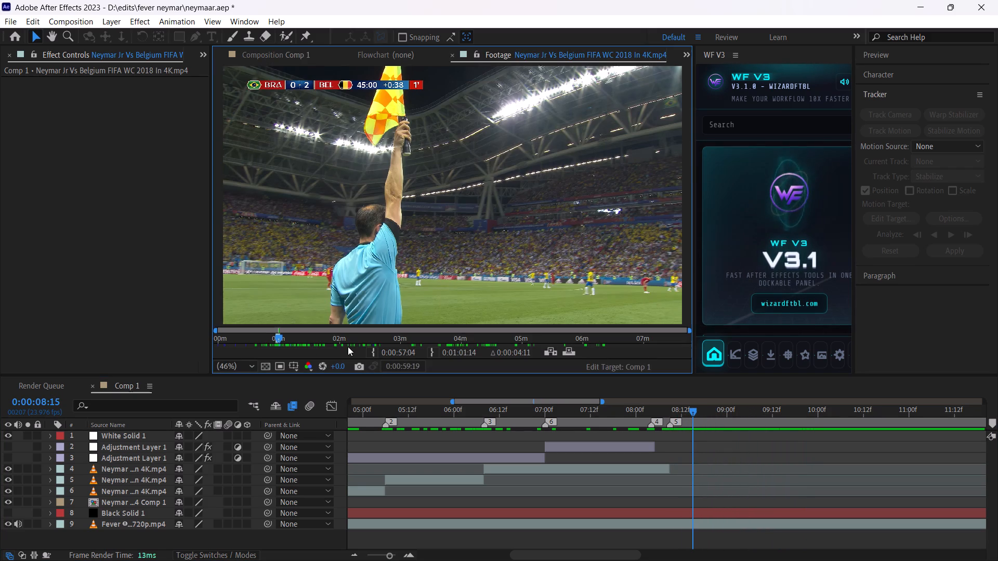
click(284, 341)
drag(296, 340, 291, 340)
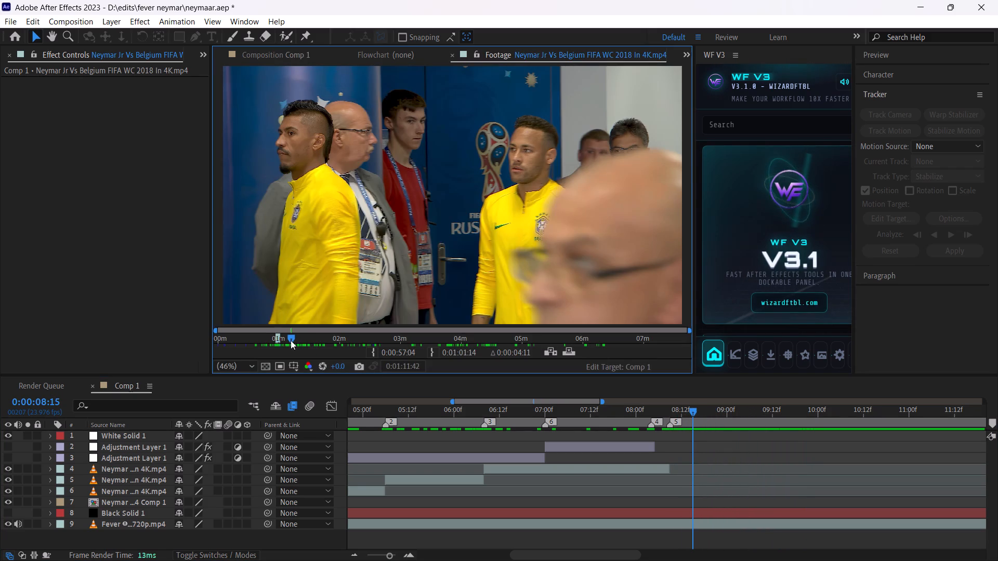
drag(291, 340, 304, 340)
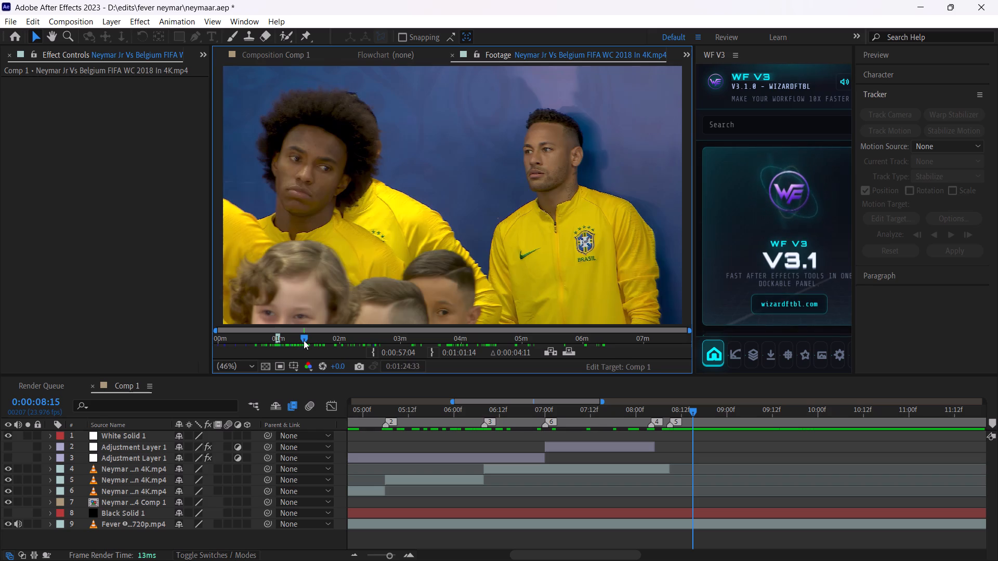
drag(304, 340, 318, 341)
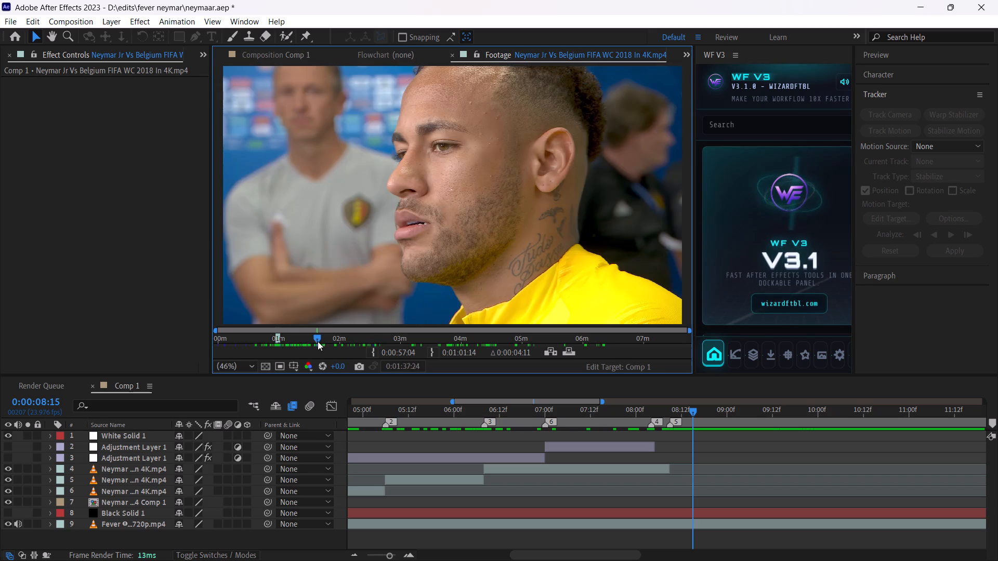
drag(318, 341, 327, 342)
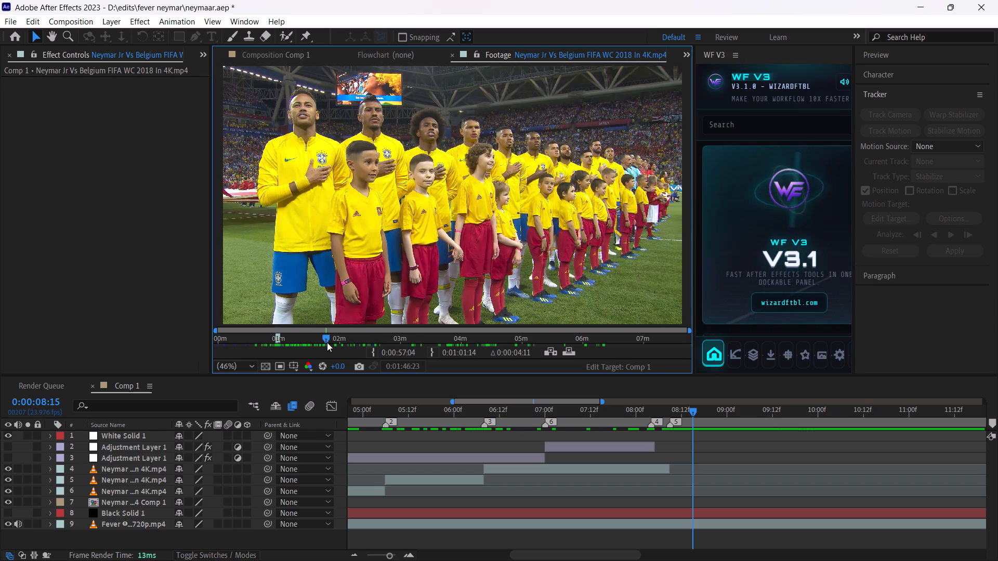
drag(327, 342, 338, 342)
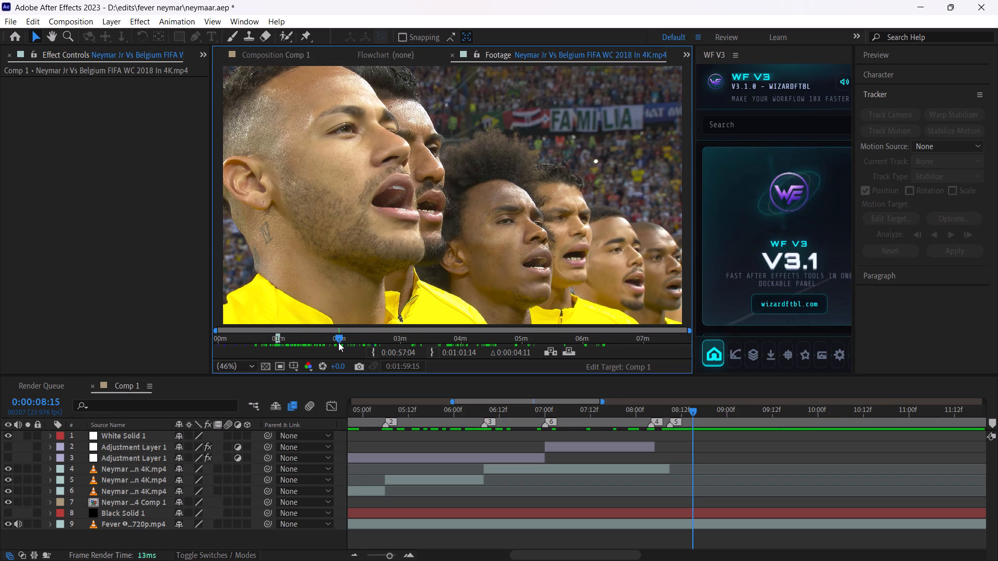
drag(338, 342, 345, 342)
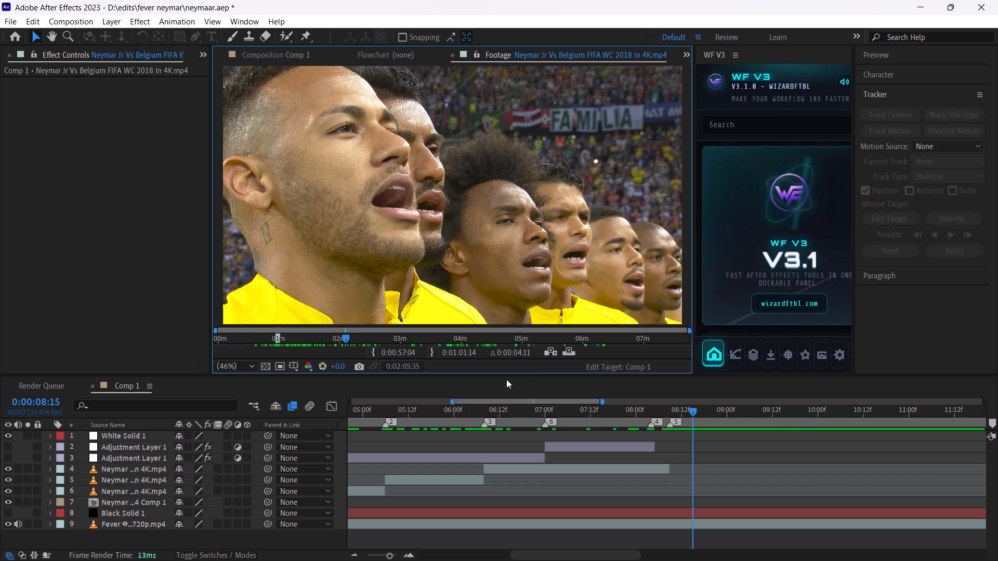
key(space)
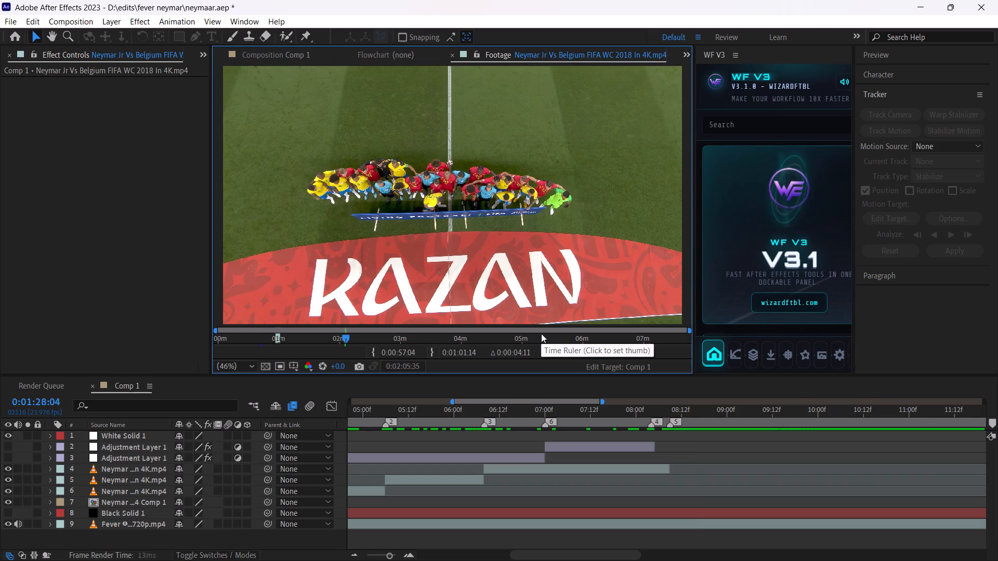
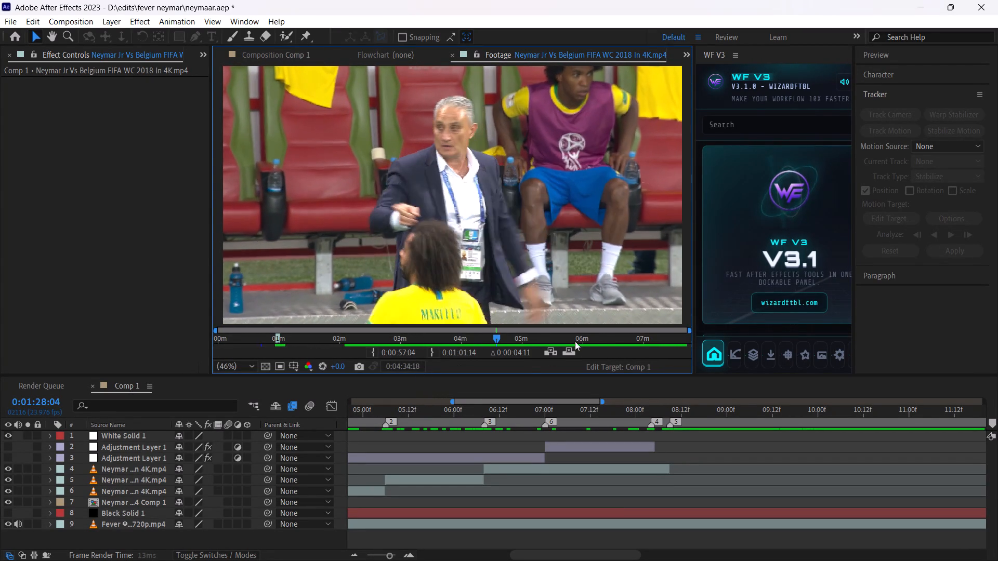
Scan the end of the Neymar Jr Vs Belgium source footage, especially about 7:00 to 7:21, for a usable Neymar reaction shot.
drag(575, 339, 650, 345)
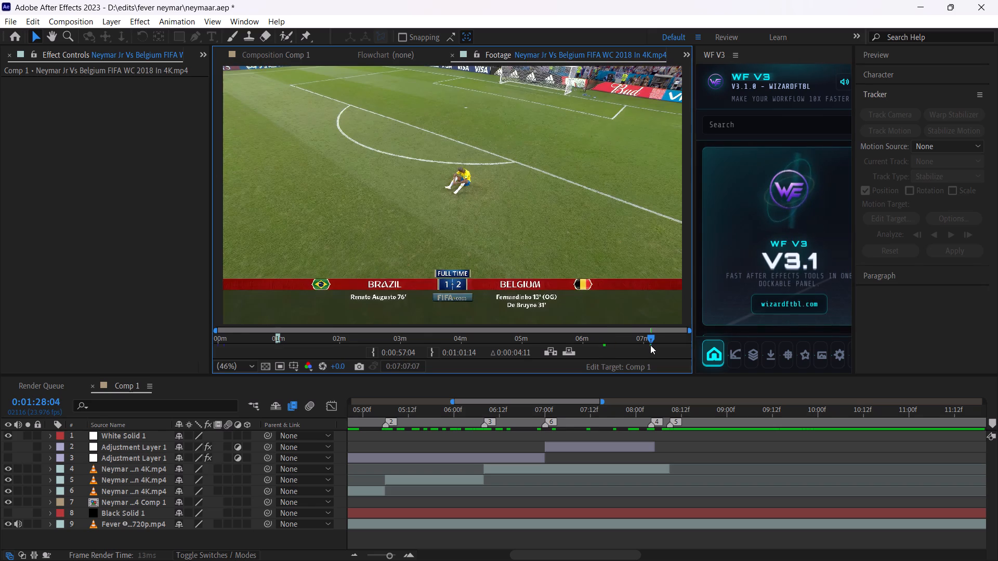
drag(650, 345, 665, 344)
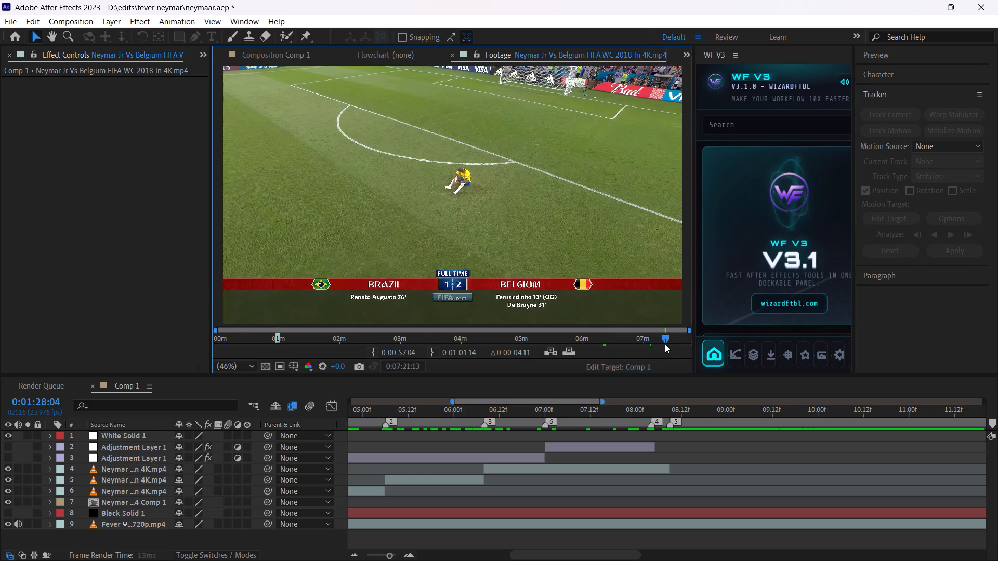
drag(665, 344, 656, 344)
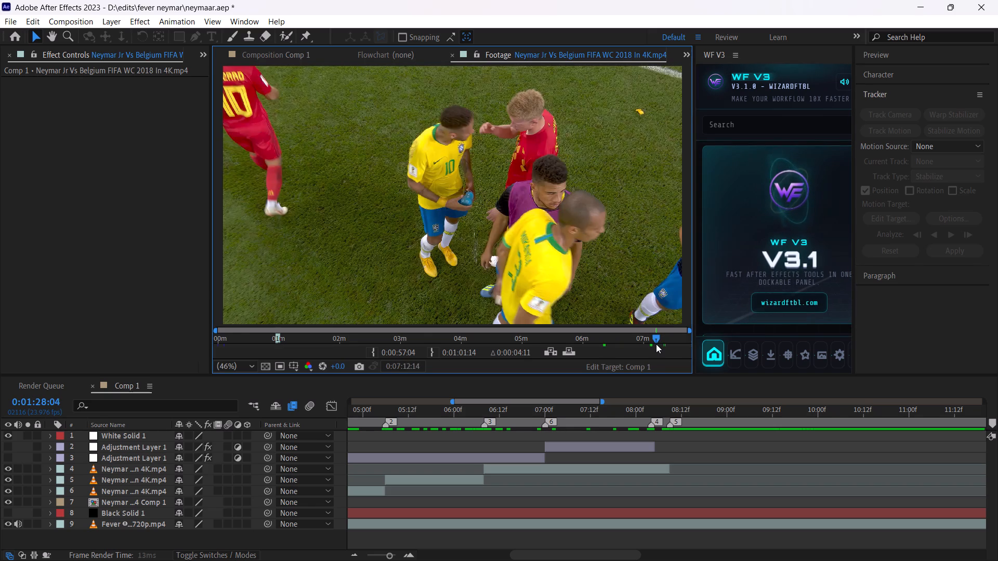
drag(656, 344, 649, 344)
key(space)
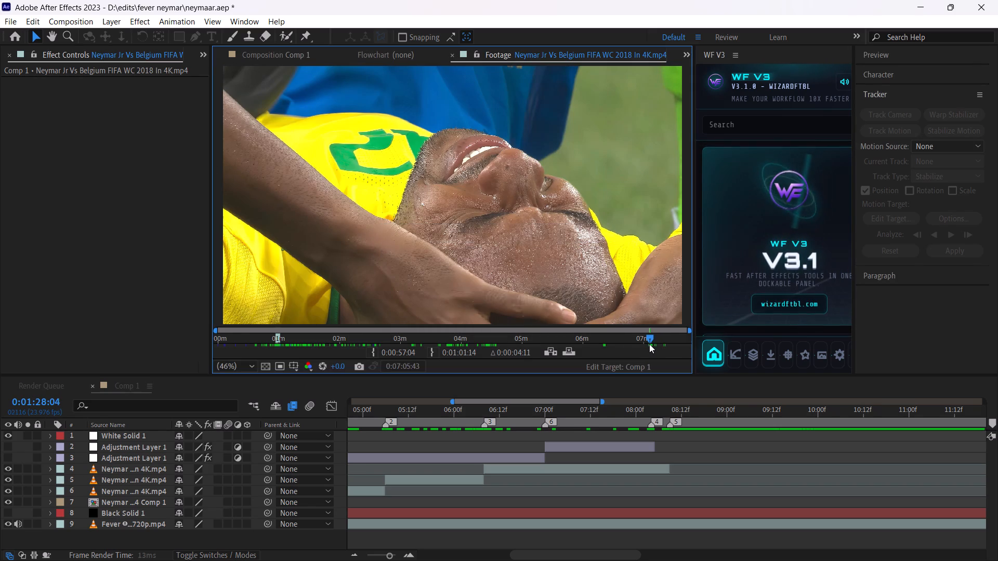
drag(649, 335, 640, 336)
key(space)
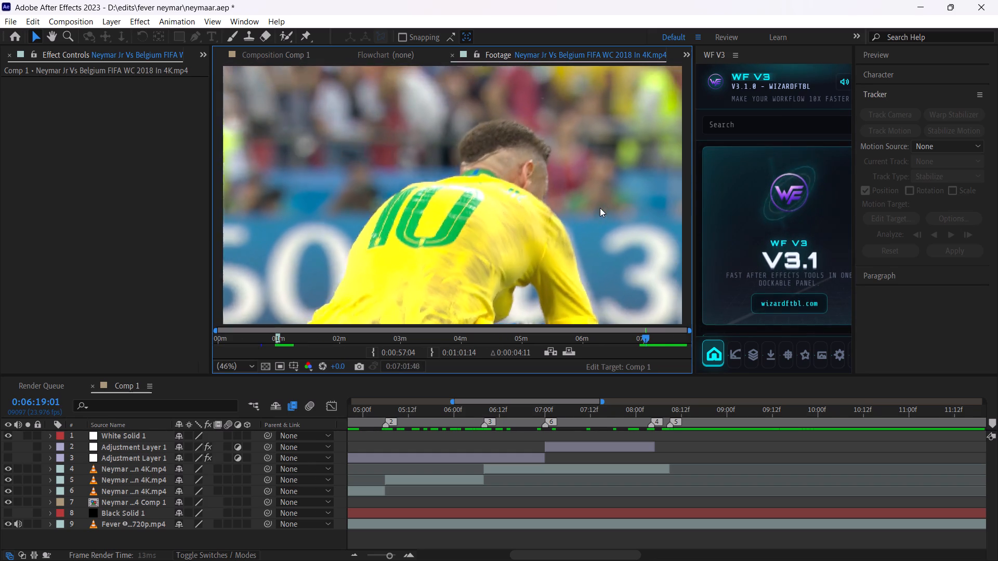
key(space)
key(space)
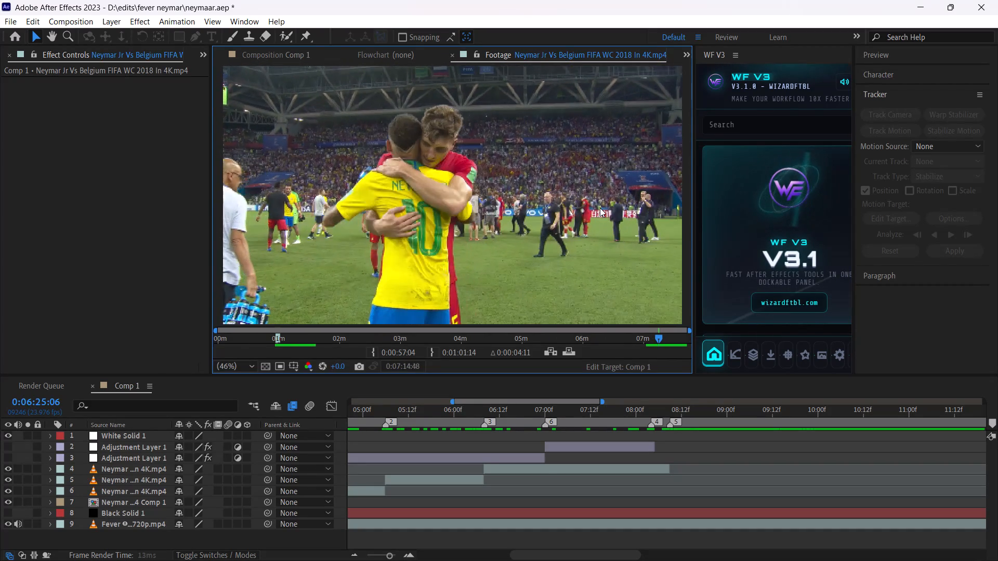
key(space)
Set the Belgium footage's In point to 0:07:11:20 and Out point to 0:07:12:00, around Neymar's close-up.
key(ctrl+shift+Left)
key(ctrl+shift+Left)
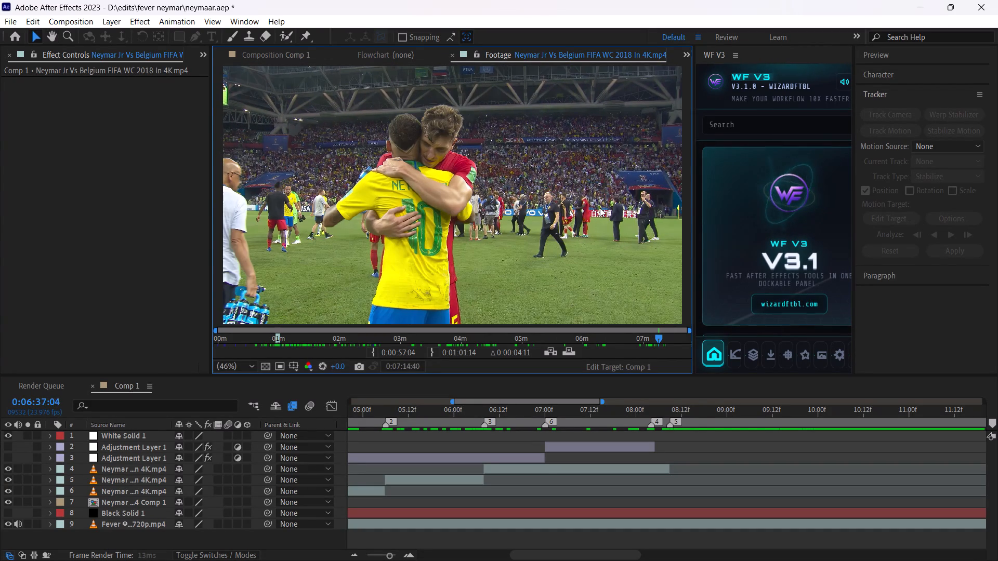
key(ctrl+shift+Left)
key(ctrl+shift+Left)
key(ctrl+shift+Left)
key(ctrl+shift+Left)
key(ctrl+shift+Left)
key(ctrl+shift+Left)
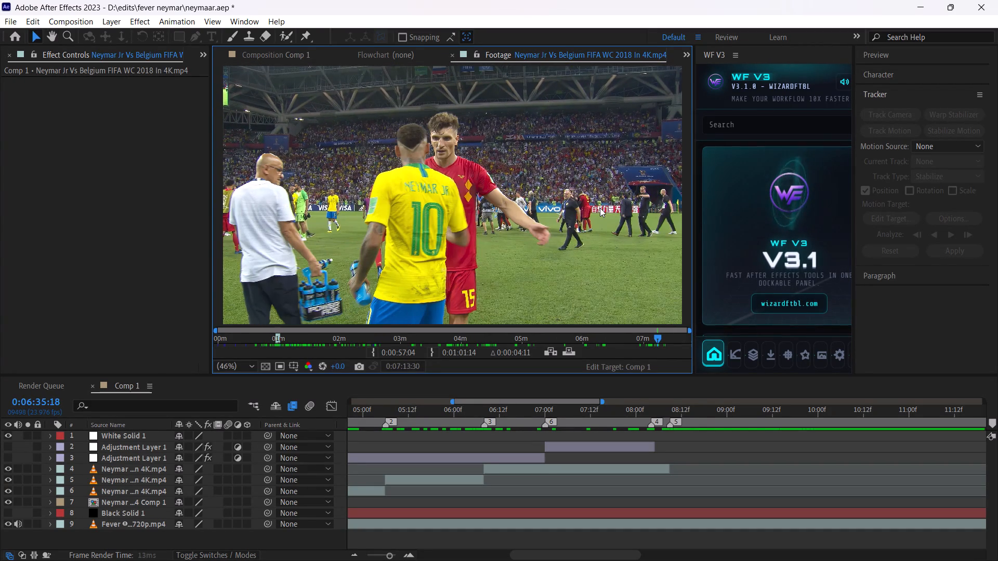
key(ctrl+shift+Left)
key(ctrl+shift+Left)
key(ctrl+shift+Left)
key(ctrl+shift+Left)
key(ctrl+shift+Left)
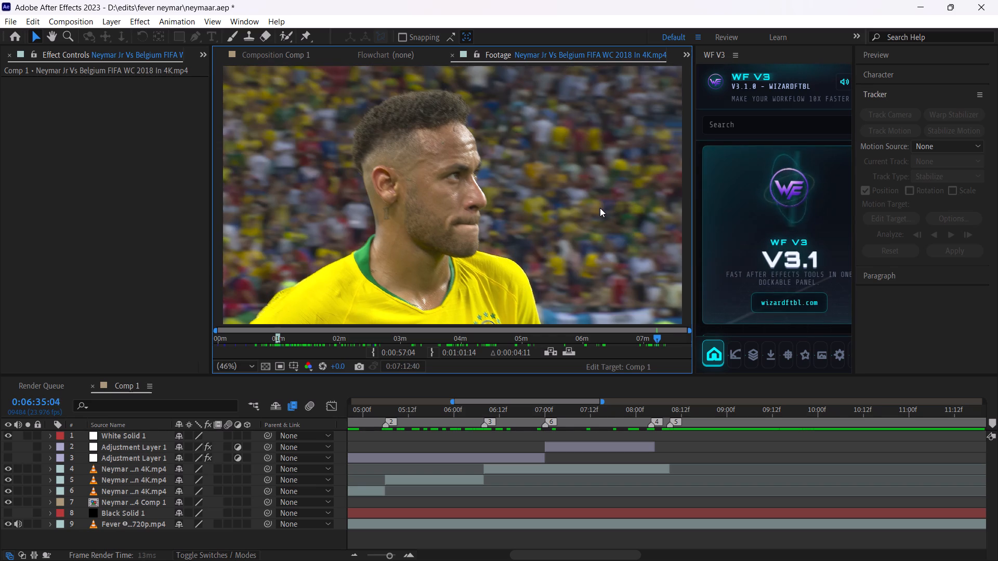
key(ctrl+shift+Left)
key(ctrl+shift+Left)
key(ctrl+shift+Left)
key(ctrl+shift+Left)
key(ctrl+shift+Left)
key(ctrl+shift+Left)
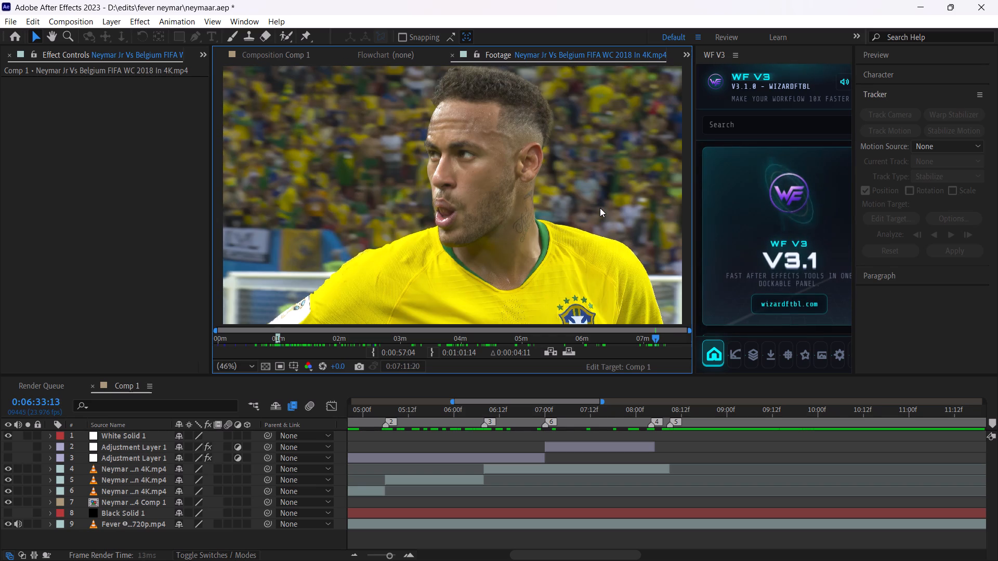
click(435, 356)
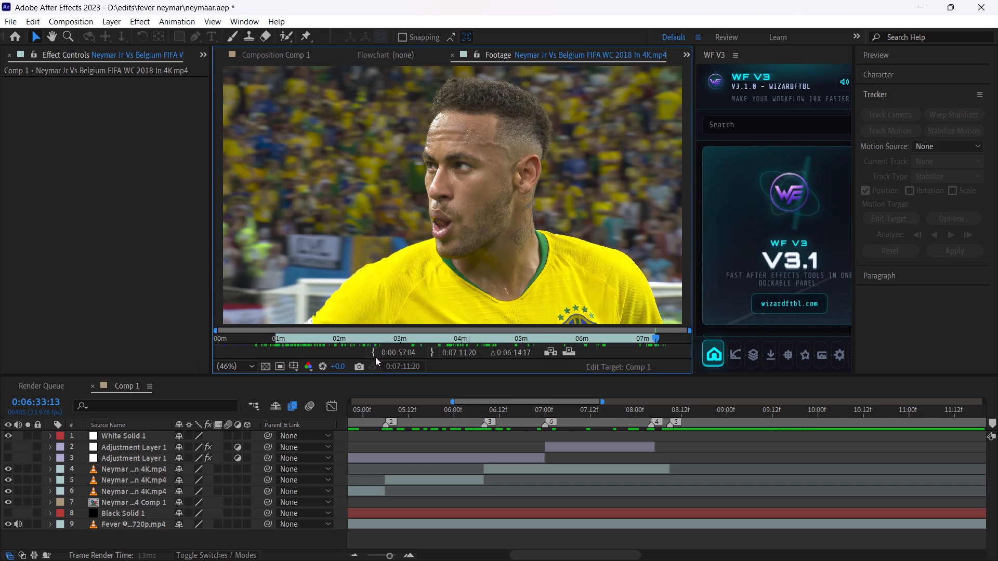
click(374, 354)
key(ctrl+shift+Right)
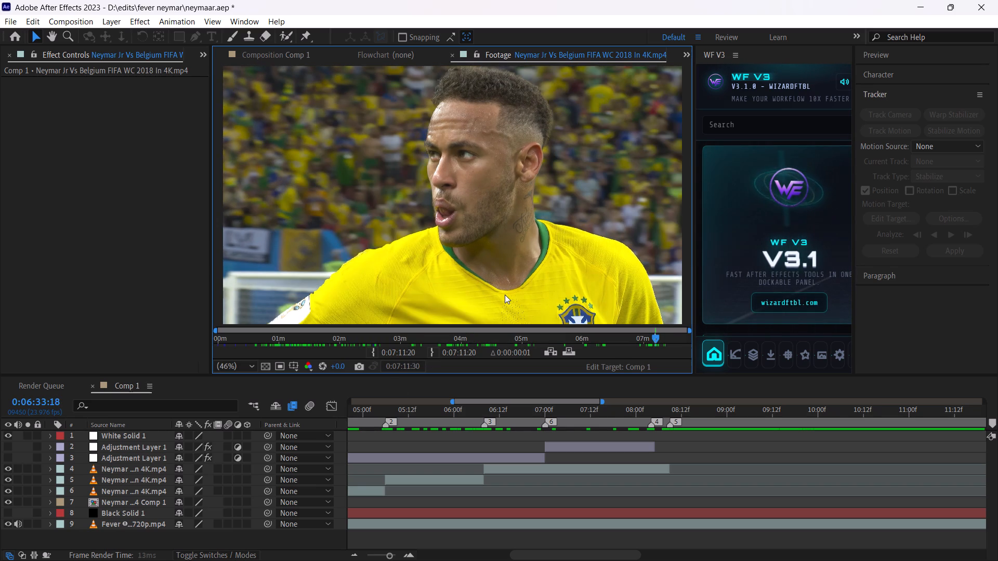
key(ctrl+shift+Right)
key(ctrl+shift+Right)
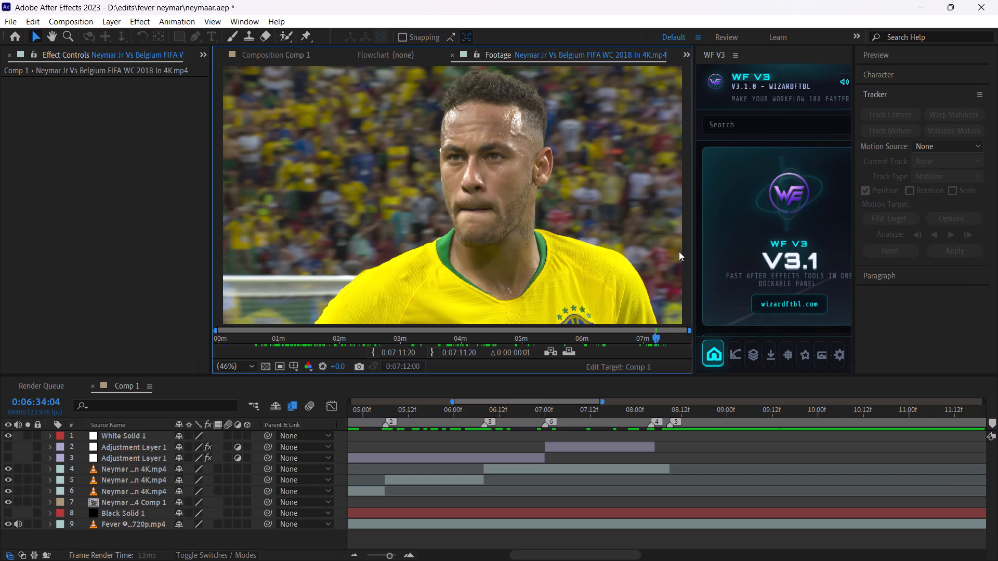
click(432, 352)
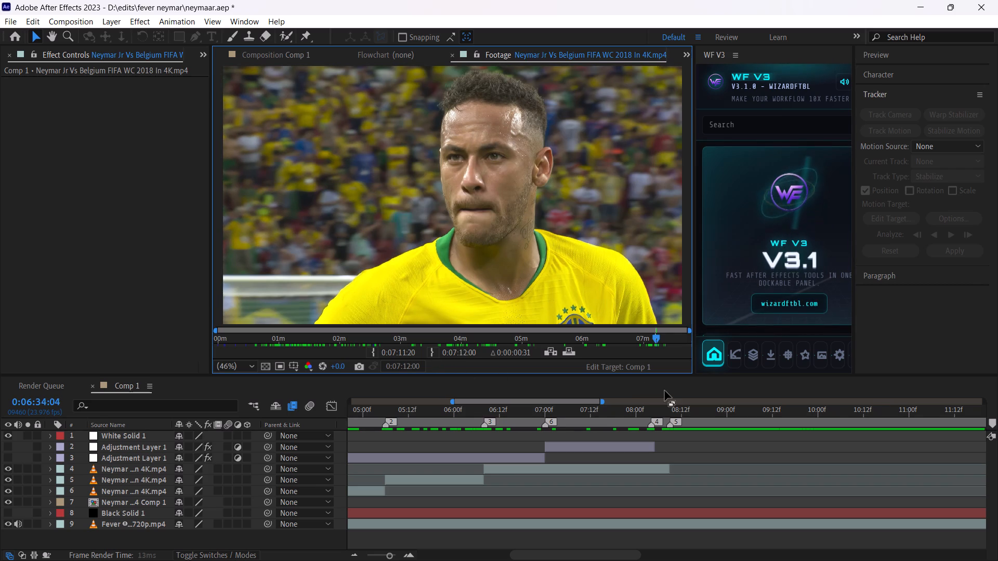
Add marker 7 in Comp 1 at 0:00:08:22, where the Fever reference cuts away from the reaction shot.
drag(666, 410, 699, 409)
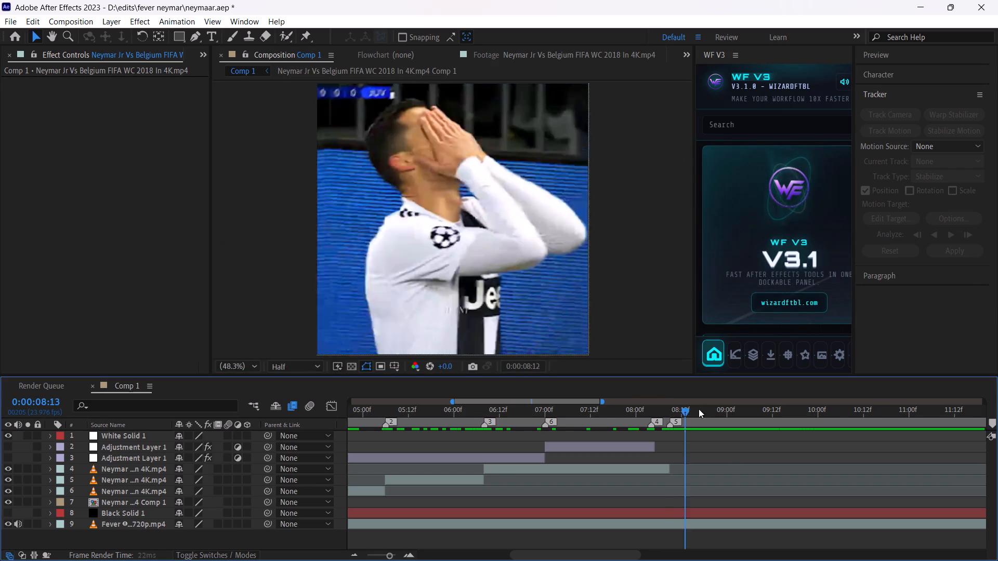
drag(699, 409, 720, 419)
key(ctrl+Left)
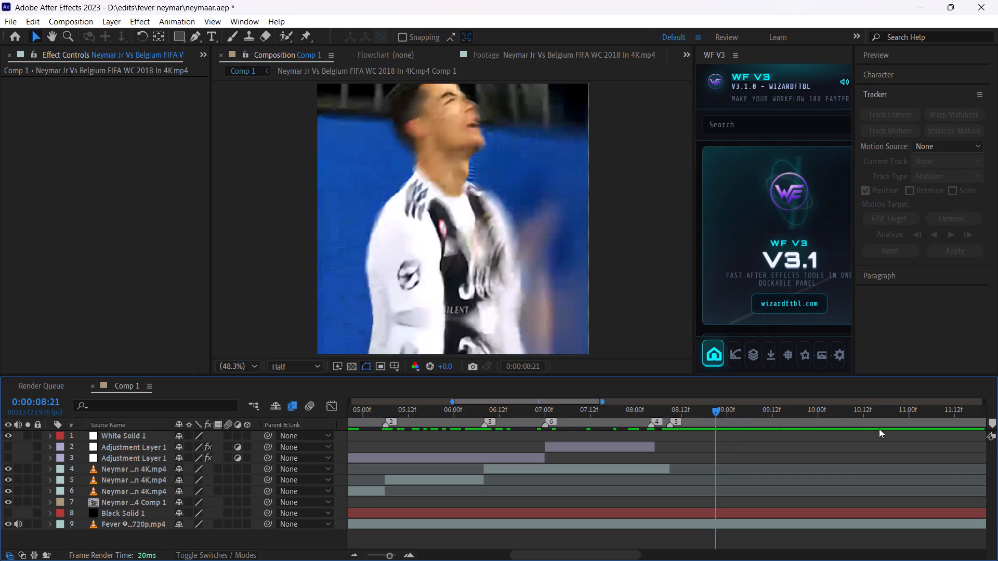
key(ctrl+Right)
click(989, 424)
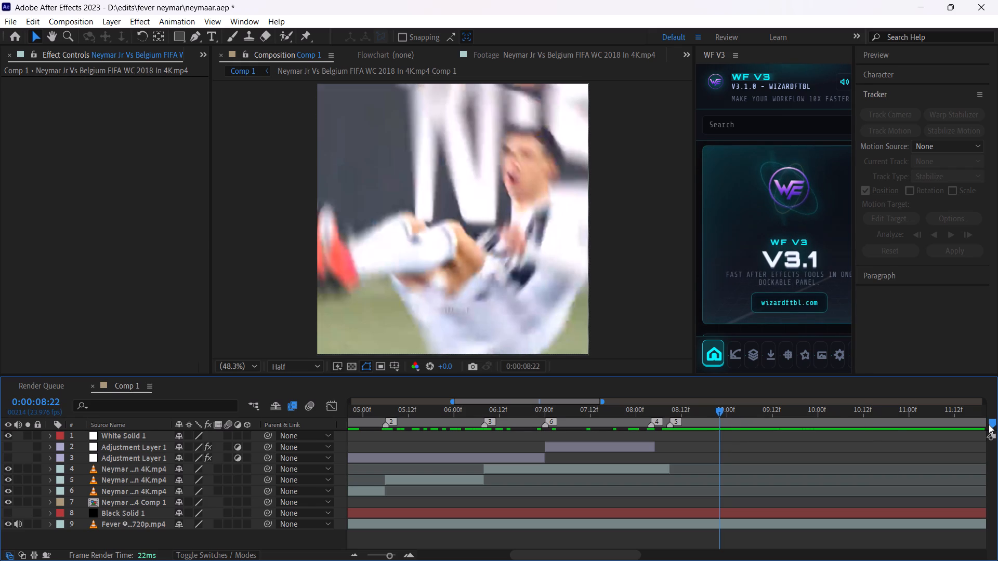
Add the trimmed Belgium close-up to Comp 1 above the other Neymar clips, starting at marker 5 (0:00:08:09).
click(200, 56)
click(228, 71)
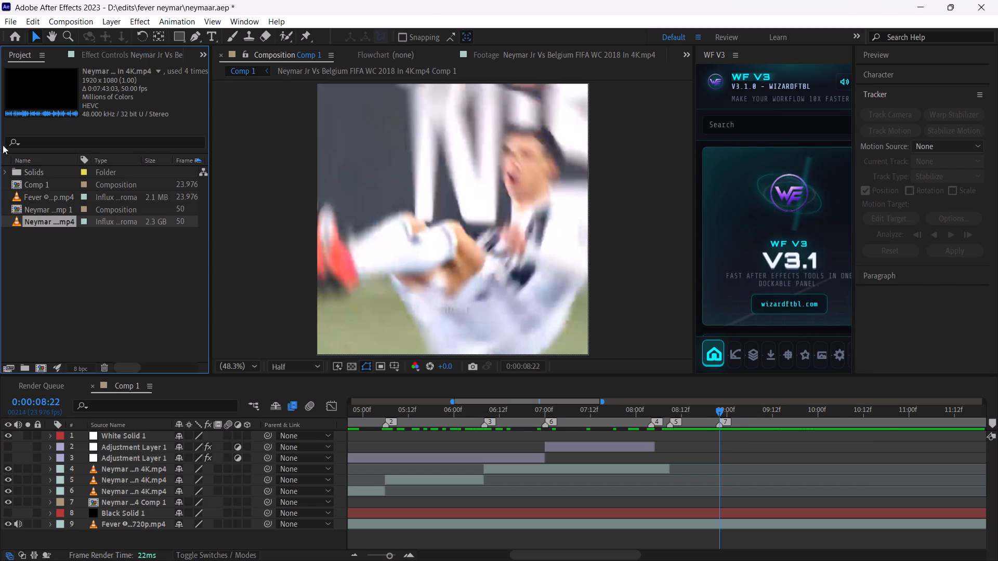
drag(39, 222, 684, 462)
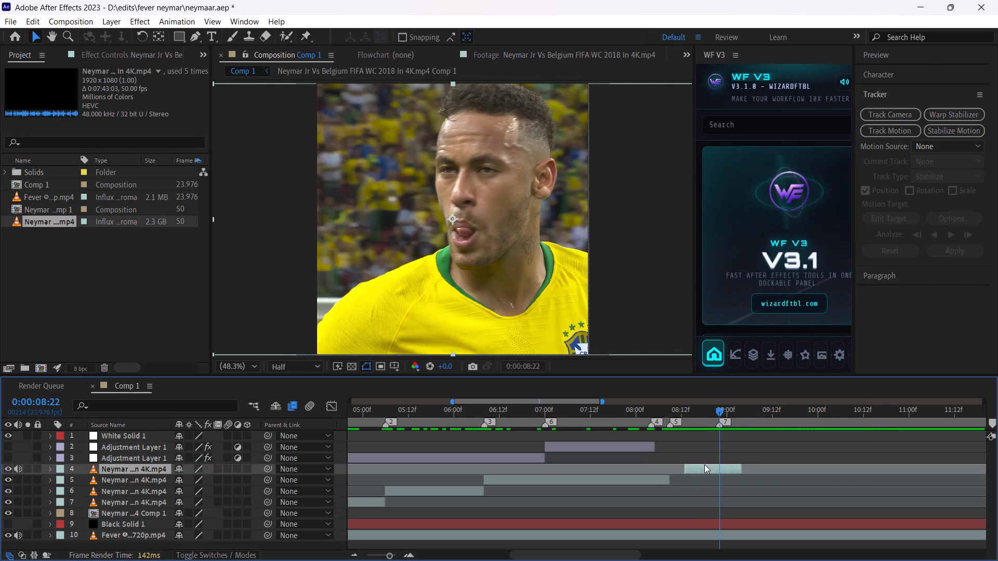
drag(698, 466, 680, 467)
click(669, 411)
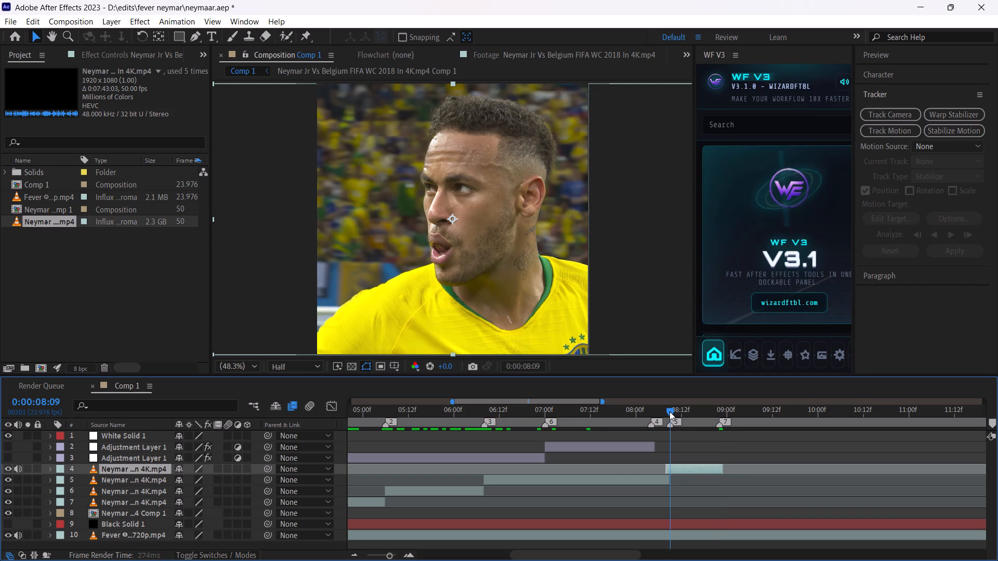
drag(684, 466, 689, 467)
drag(665, 414, 664, 414)
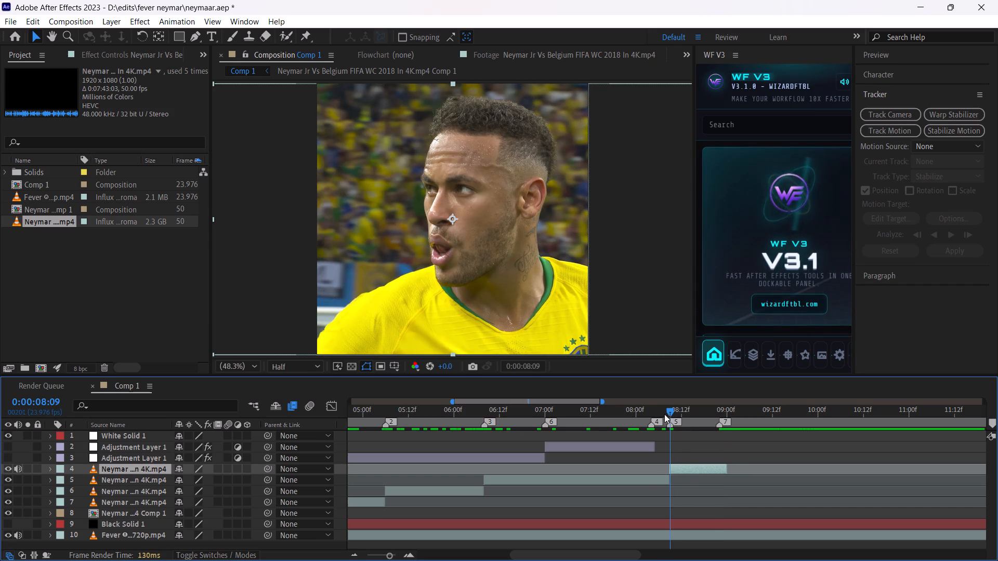
Preview the new close-up from 0:00:07:23 and trim its end to marker 7 at 0:00:08:22.
drag(664, 414, 633, 417)
key(space)
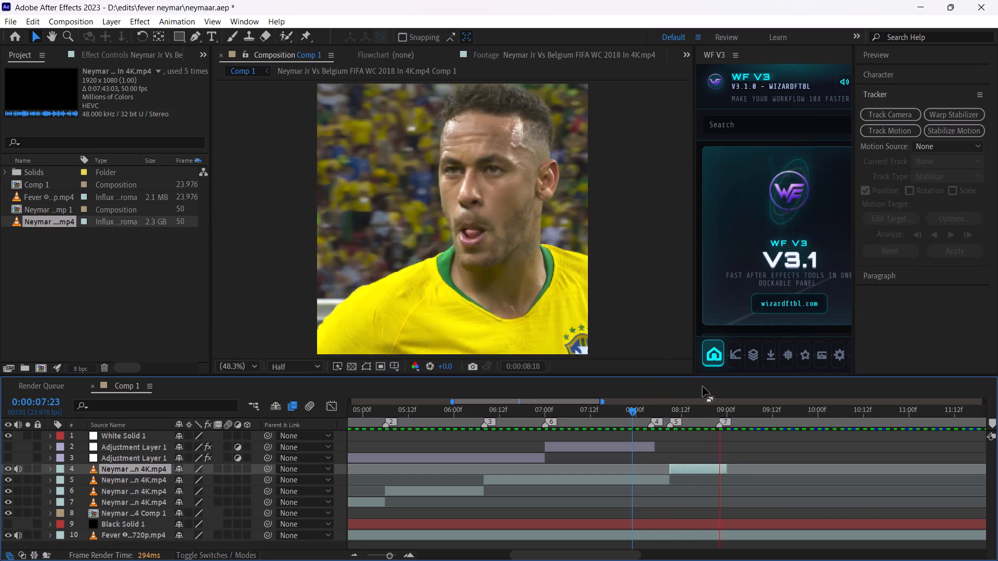
key(space)
drag(724, 414, 719, 423)
drag(728, 469, 721, 484)
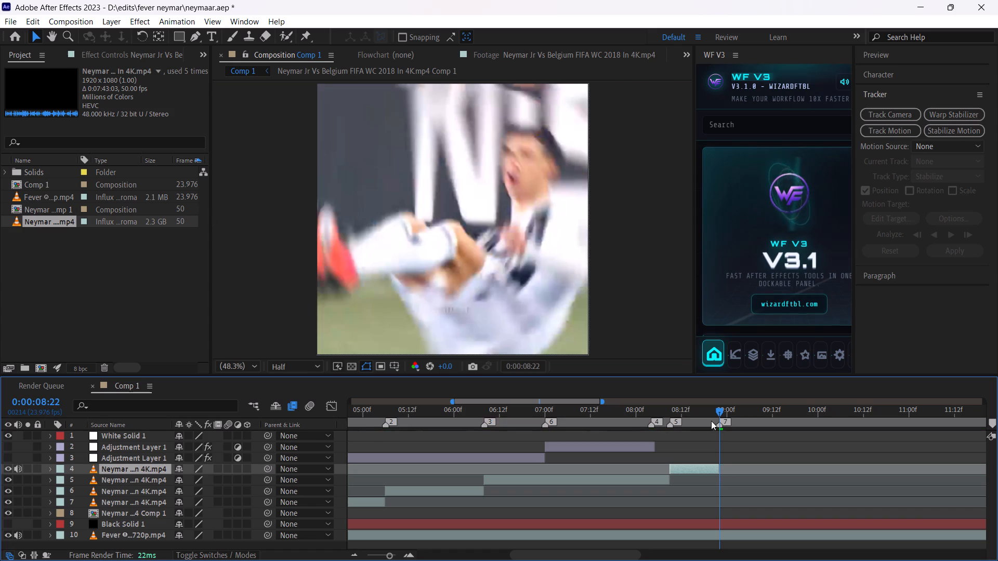
Apply the S_BlurMoCurves effect to the new close-up layer, with the current time at marker 5.
drag(718, 413, 669, 422)
key(ctrl+space)
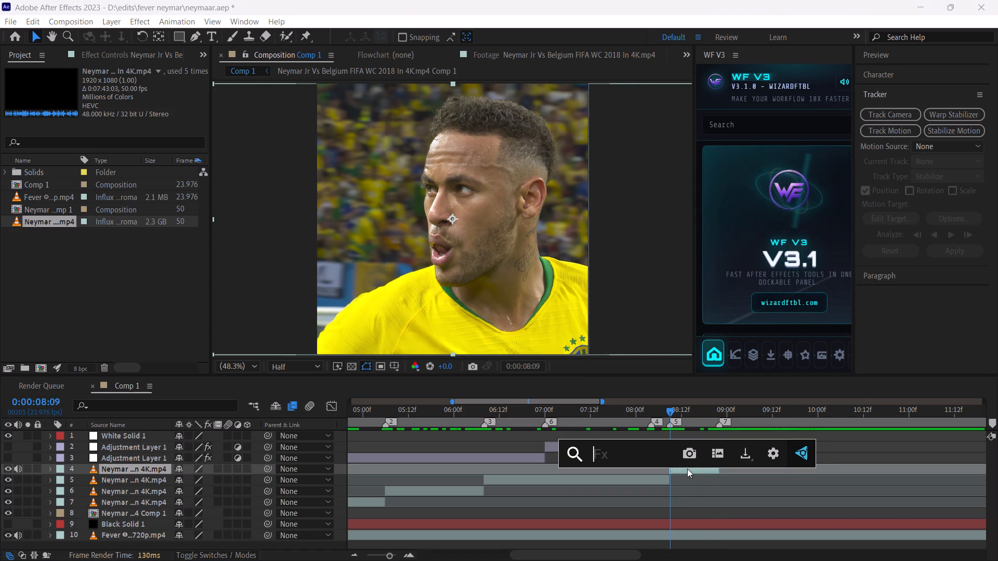
text(blur)
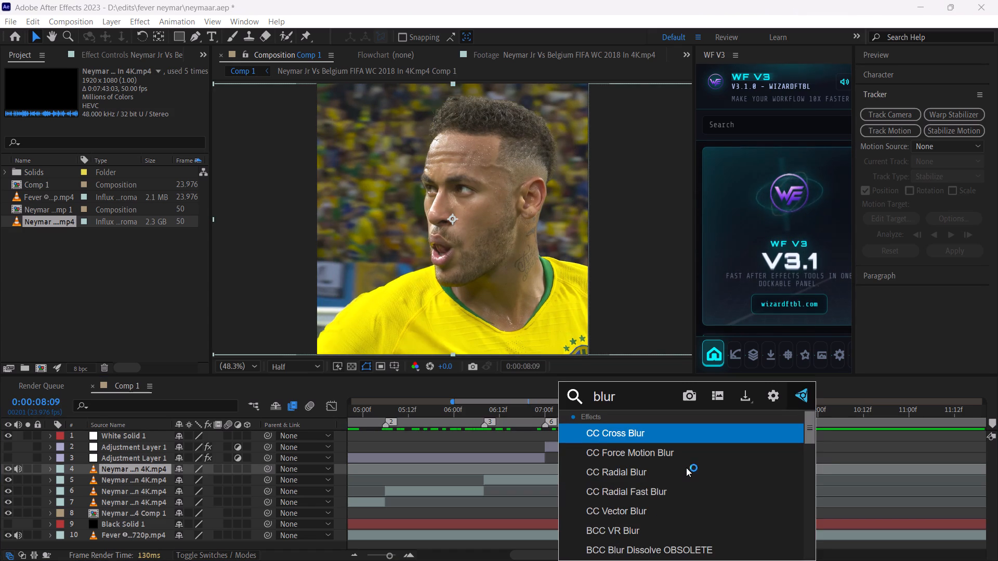
text(mo)
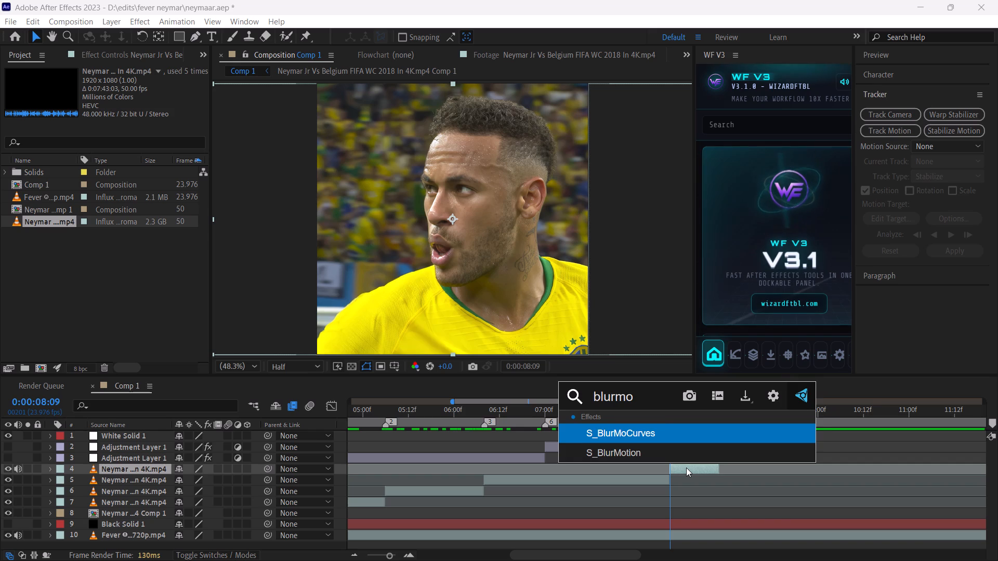
key(Return)
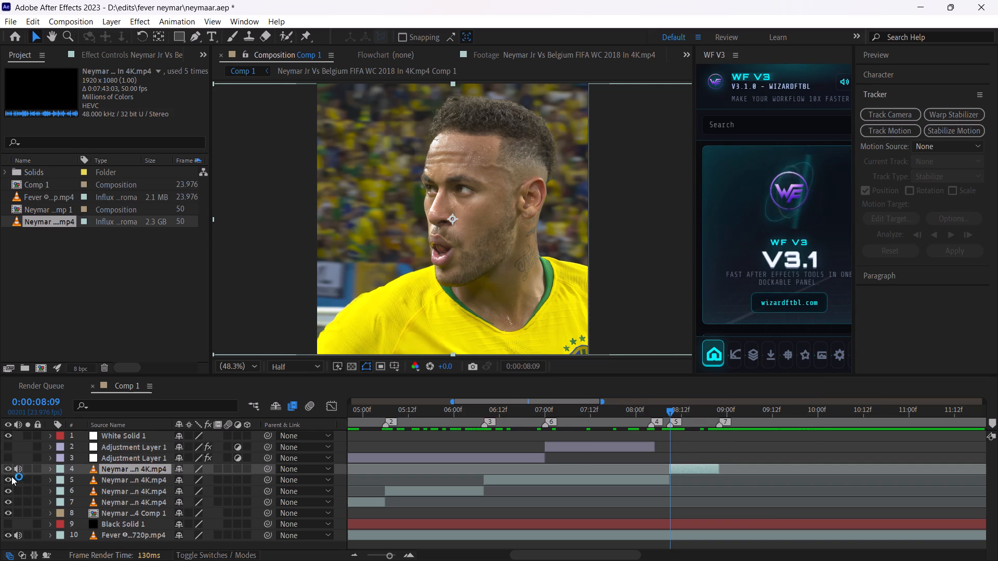
Mute the new close-up layer and hide its video to expose the Fever reference beneath it.
click(18, 470)
click(8, 470)
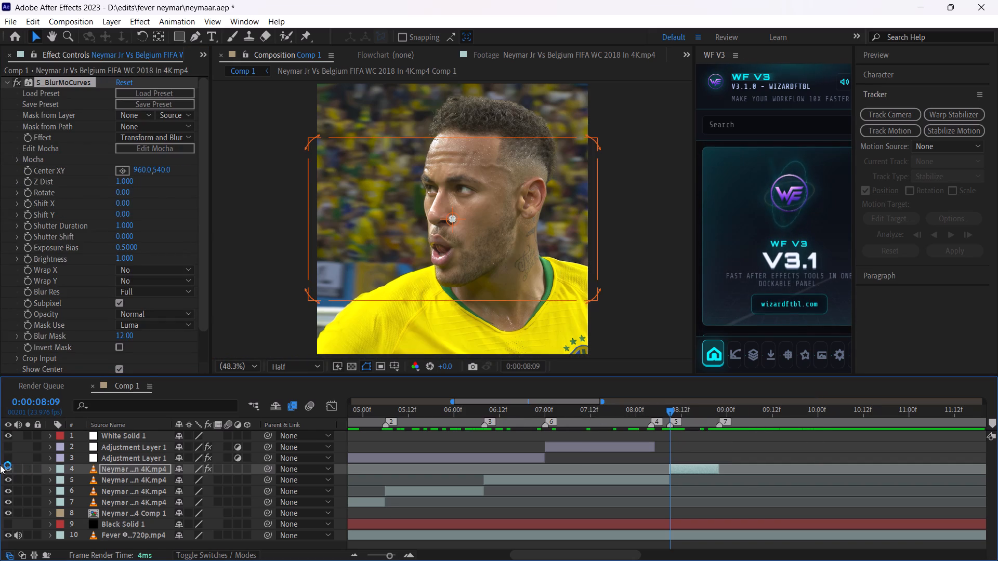
click(9, 467)
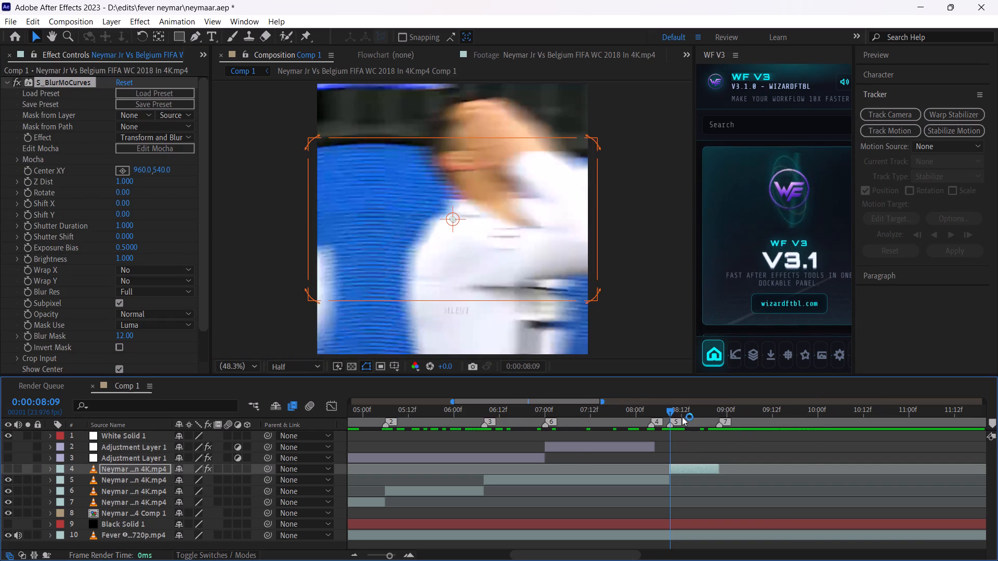
Examine the camera motion in the reference's reaction shot between 0:00:08:09 and 0:00:08:21, ending at 0:00:08:13.
drag(666, 412, 690, 412)
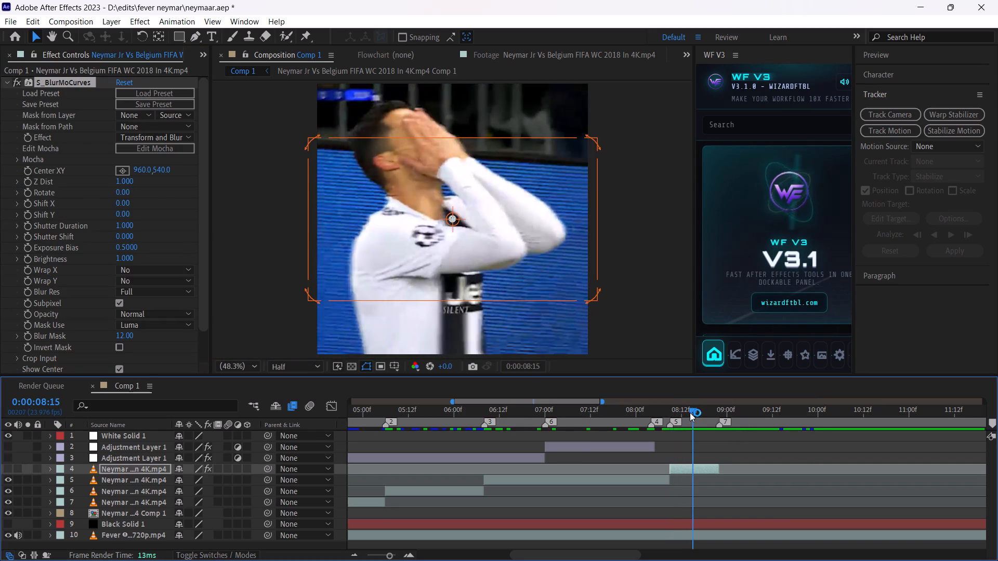
drag(690, 412, 714, 412)
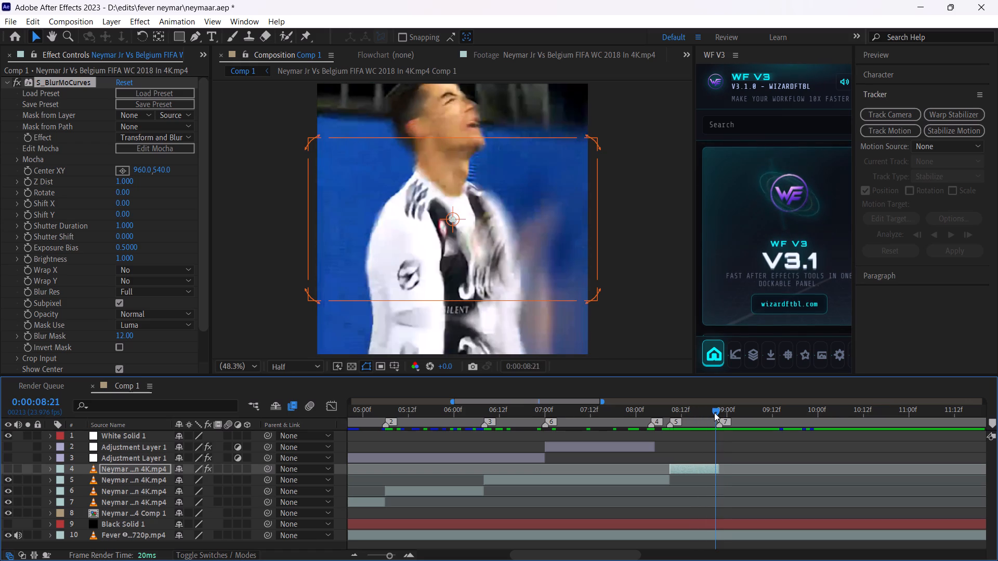
drag(714, 412, 682, 412)
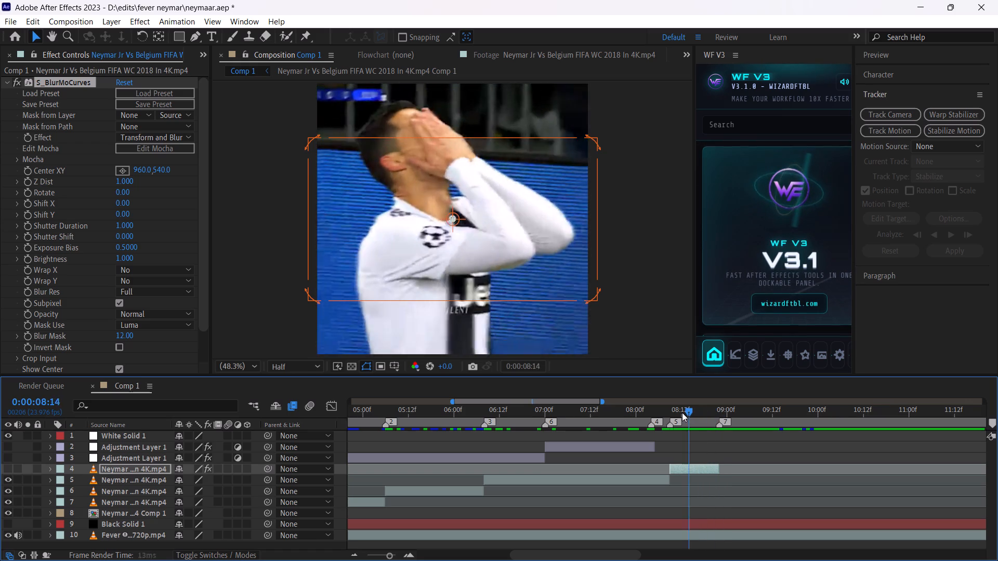
drag(682, 412, 666, 414)
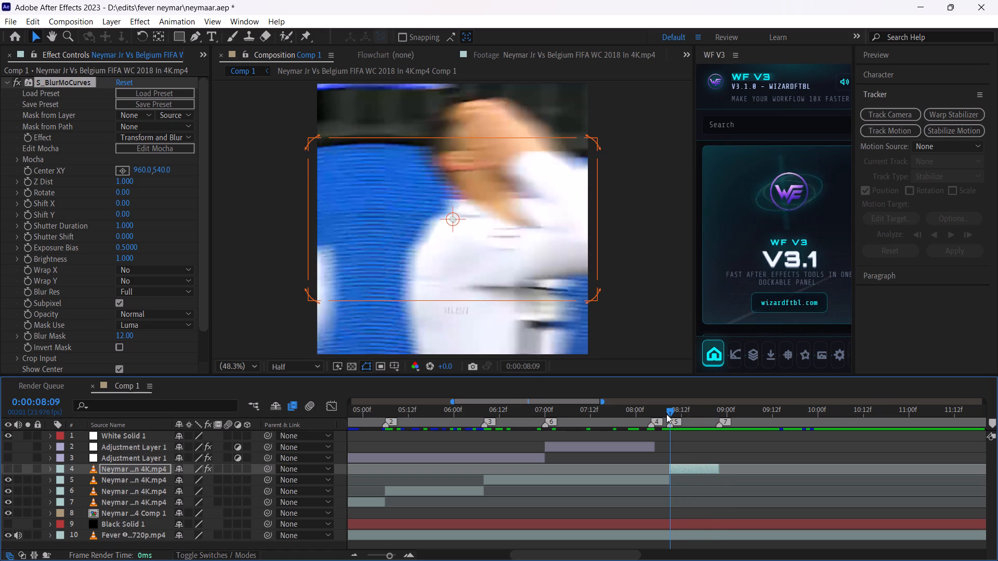
drag(666, 414, 673, 415)
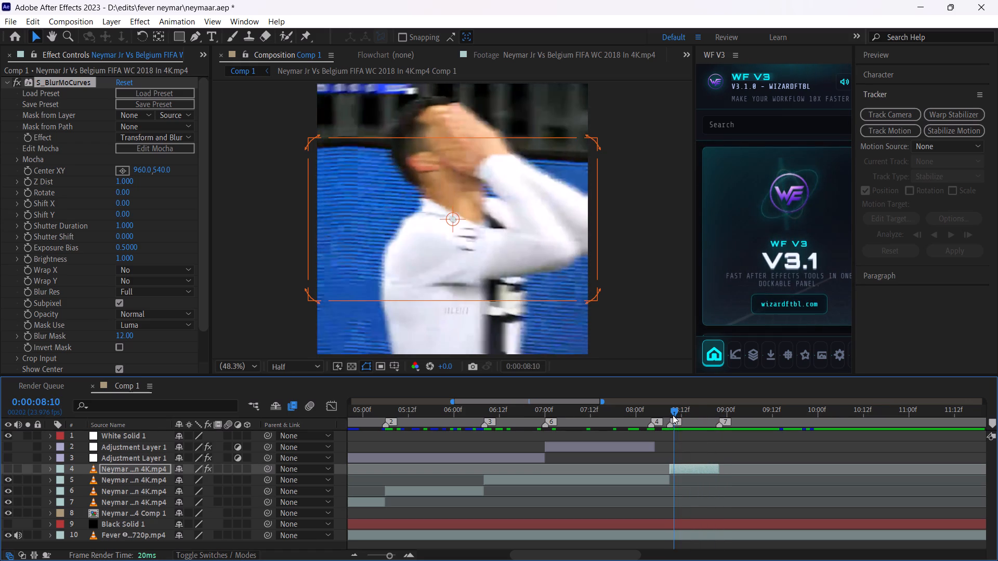
drag(673, 415, 680, 415)
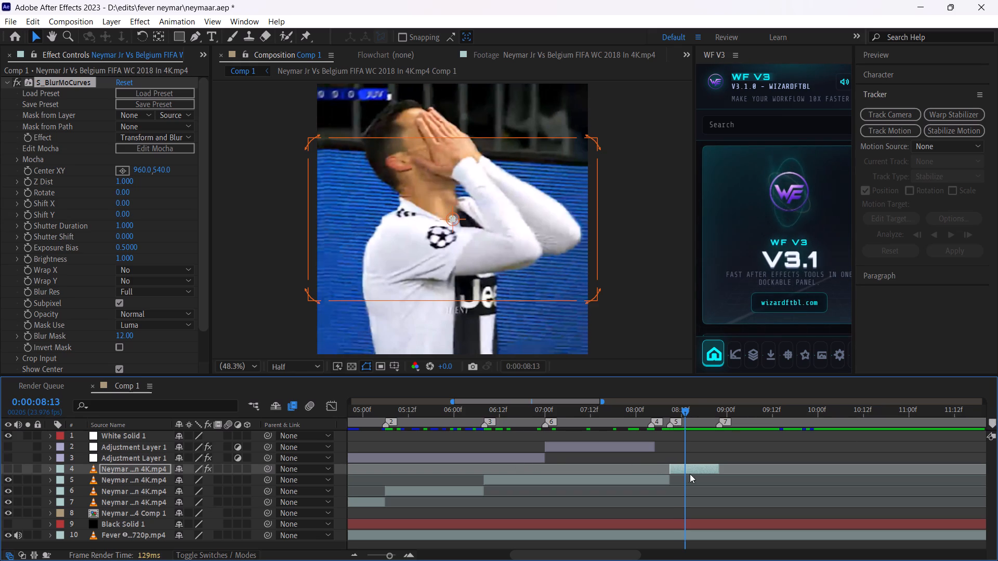
Add a layer marker to the Belgium close-up layer at 0:00:08:13.
key(k)
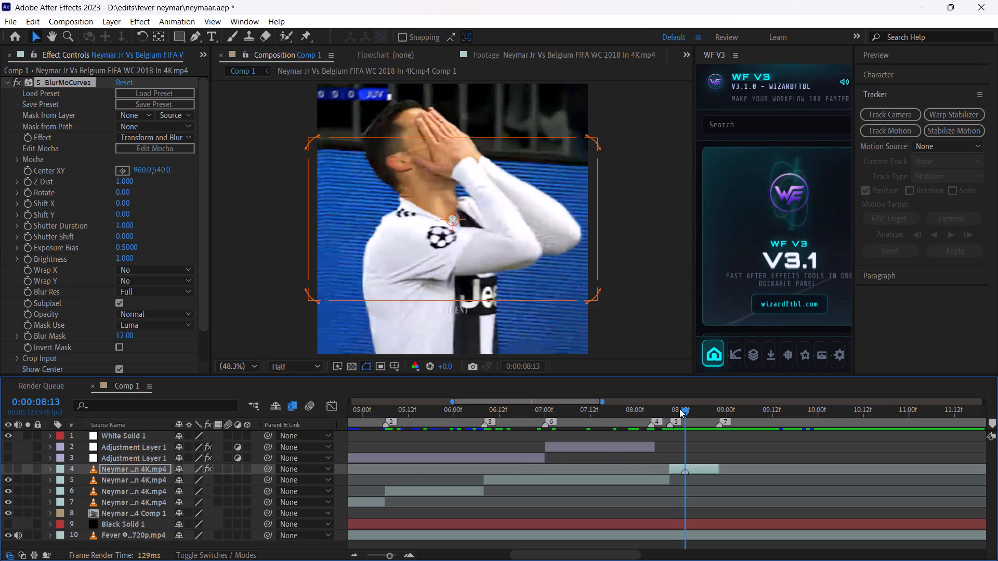
Show the Belgium close-up layer's video again, with the current time at marker 5, 0:00:08:09.
drag(682, 409, 666, 422)
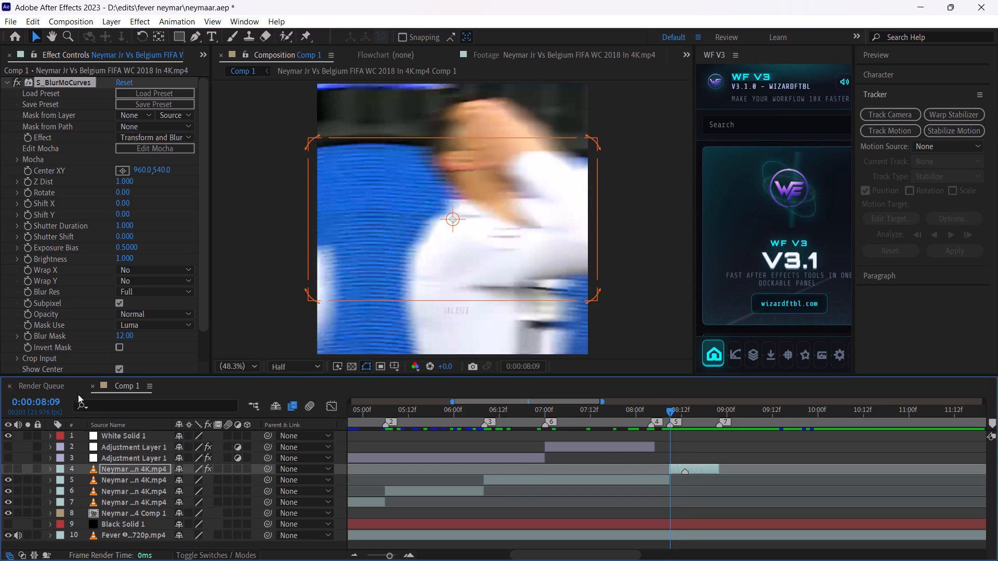
click(8, 471)
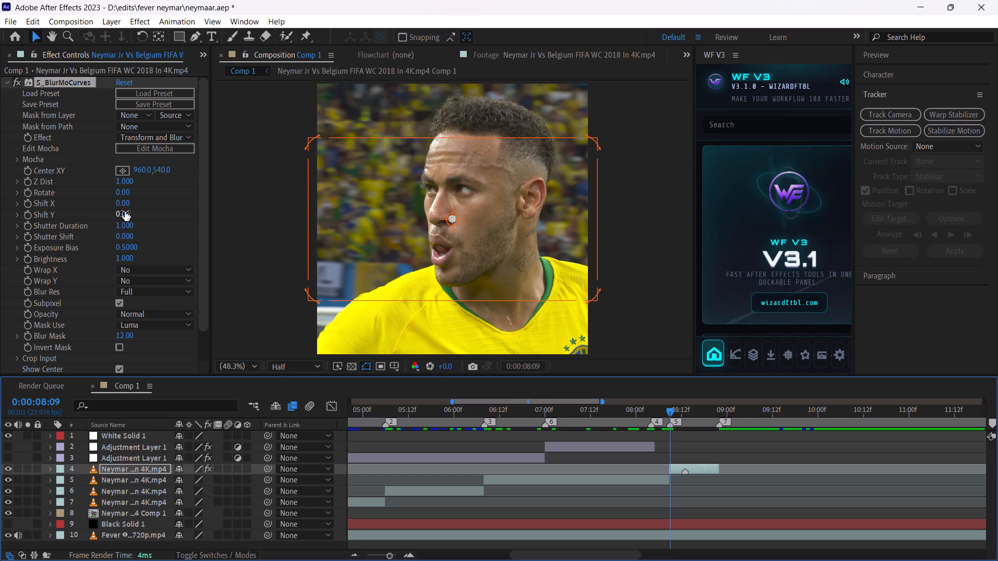
Shift the close-up horizontally to a Shift X of 440 in S_BlurMoCurves and set Wrap X to Reflect.
drag(125, 208, 164, 214)
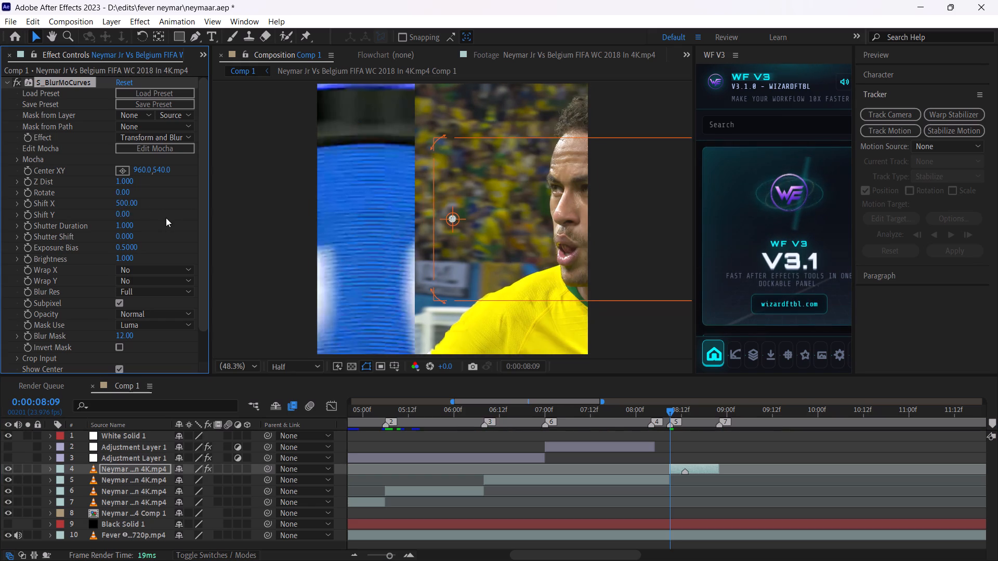
key(ctrl+z)
drag(126, 204, 160, 206)
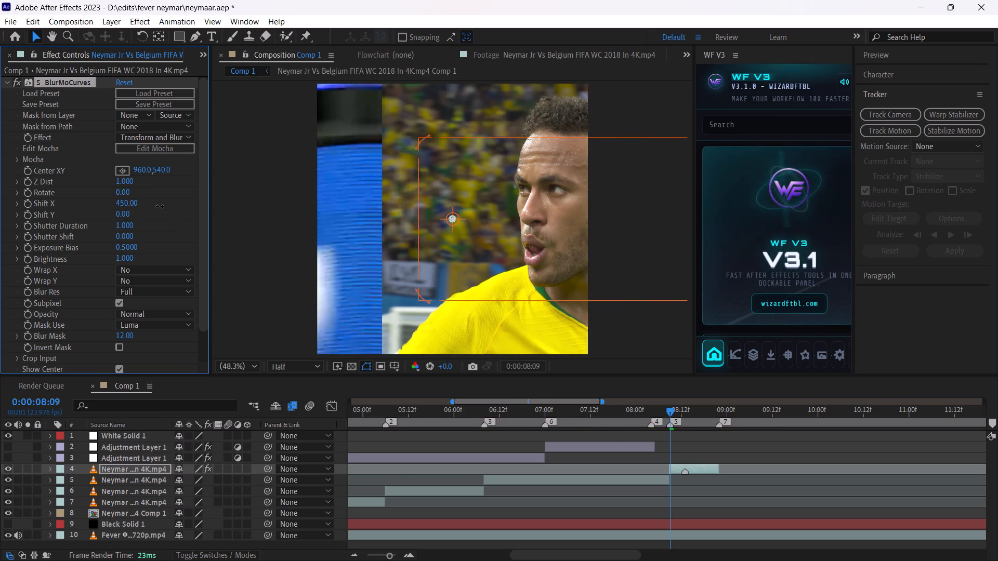
drag(160, 206, 162, 211)
click(138, 269)
click(147, 309)
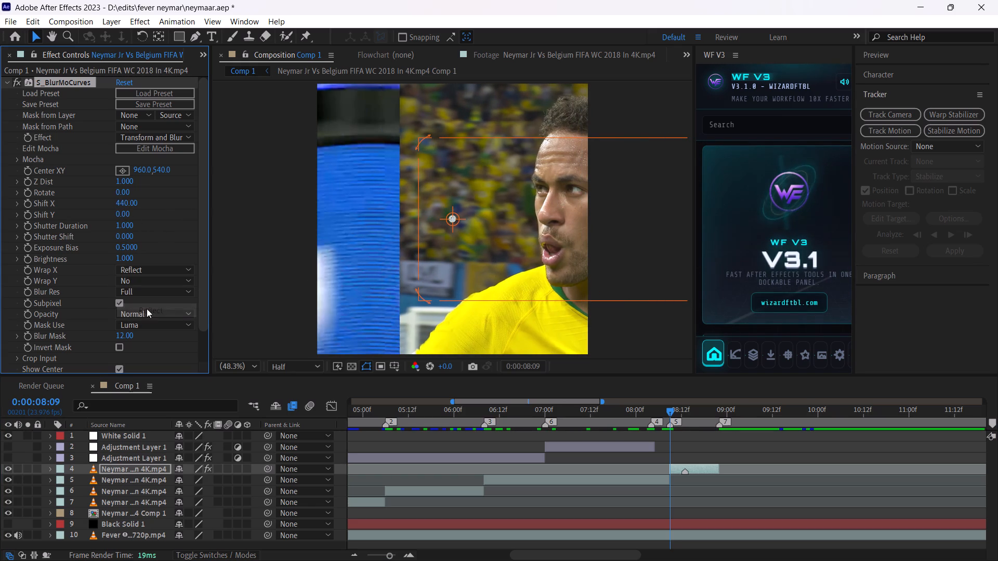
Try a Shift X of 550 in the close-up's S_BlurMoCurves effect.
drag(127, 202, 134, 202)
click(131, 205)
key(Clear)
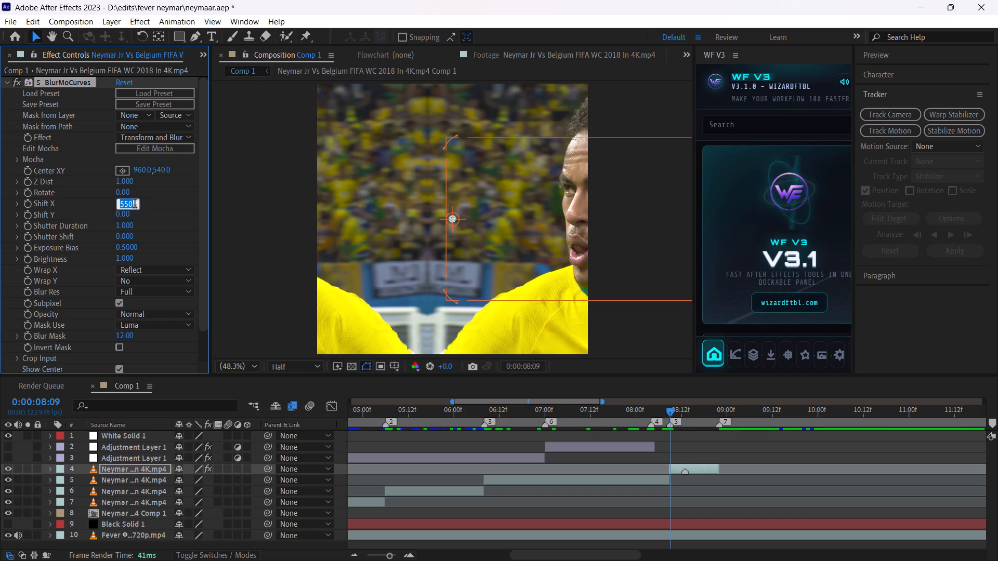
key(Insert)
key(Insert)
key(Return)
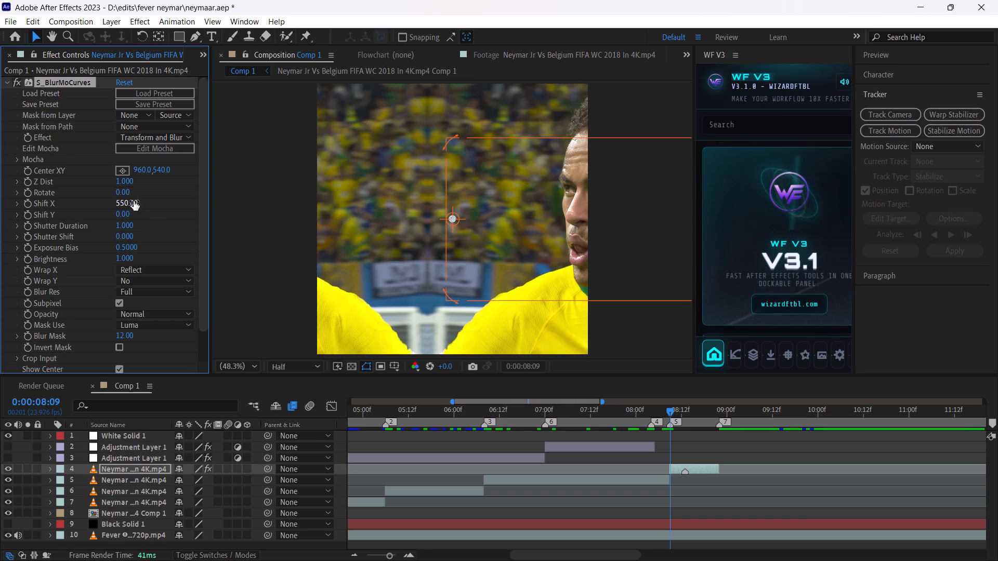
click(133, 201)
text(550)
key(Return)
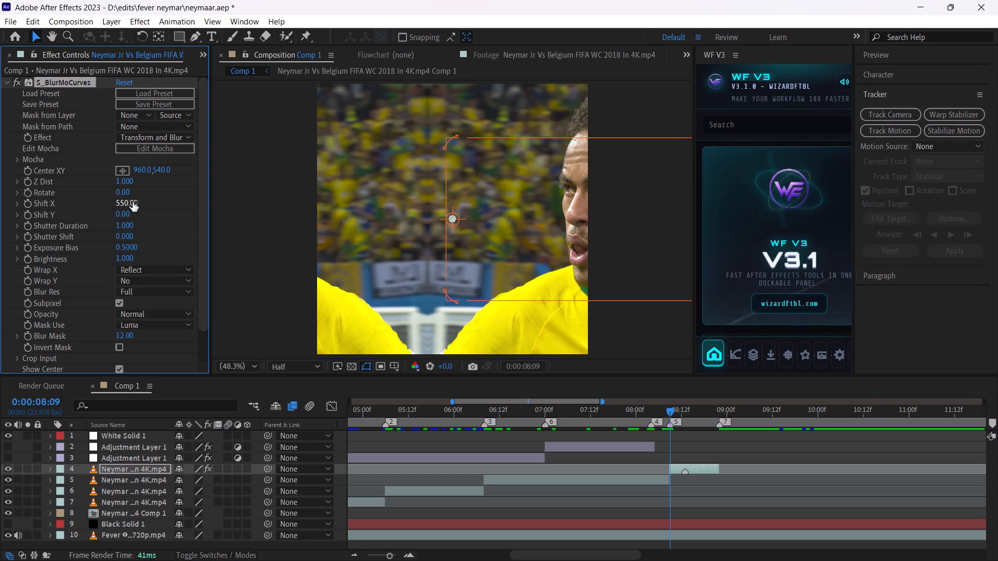
Set Shift X to 500 and enable its keyframing at 0:00:08:09.
click(117, 197)
click(131, 210)
click(132, 206)
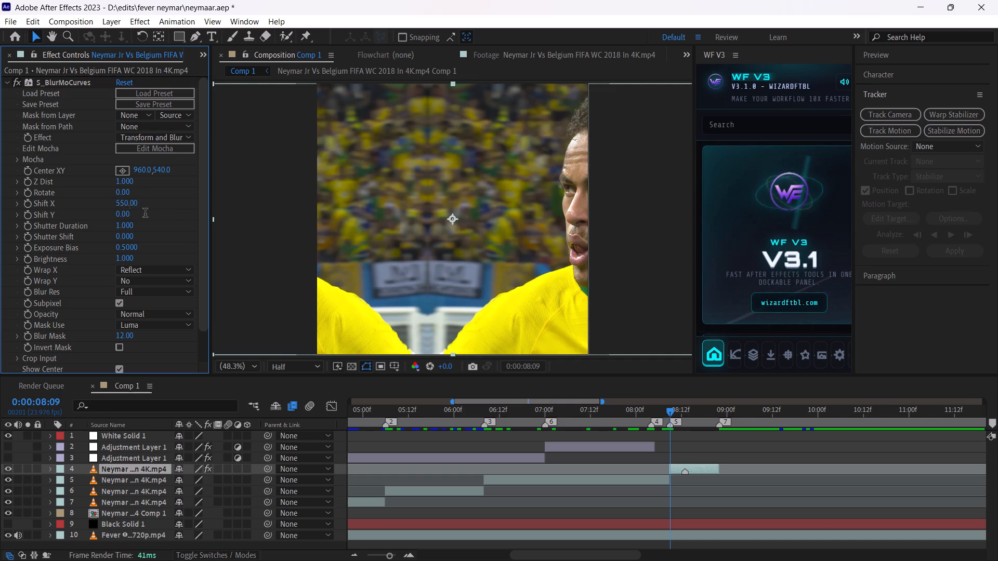
key(5)
text(00)
key(Return)
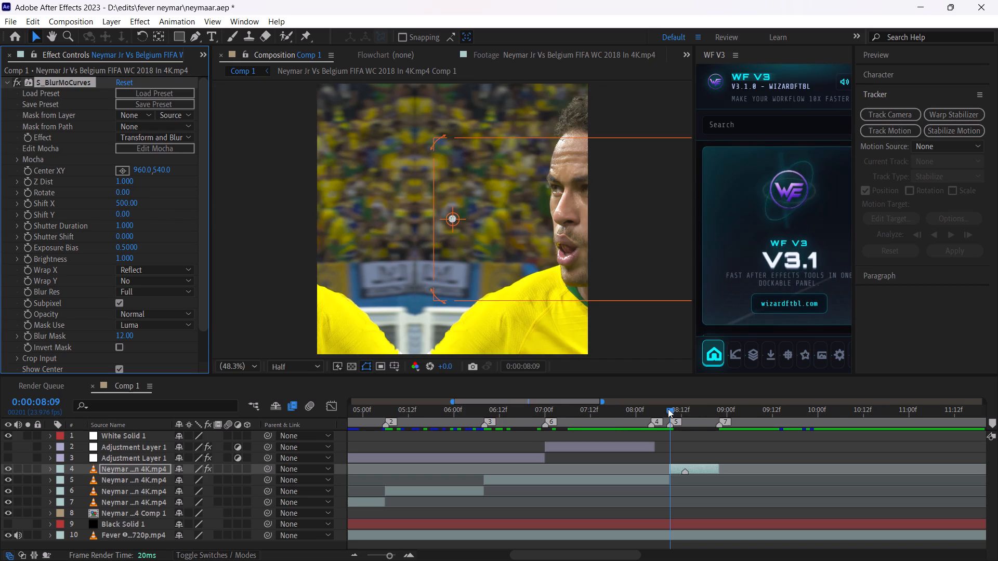
click(30, 204)
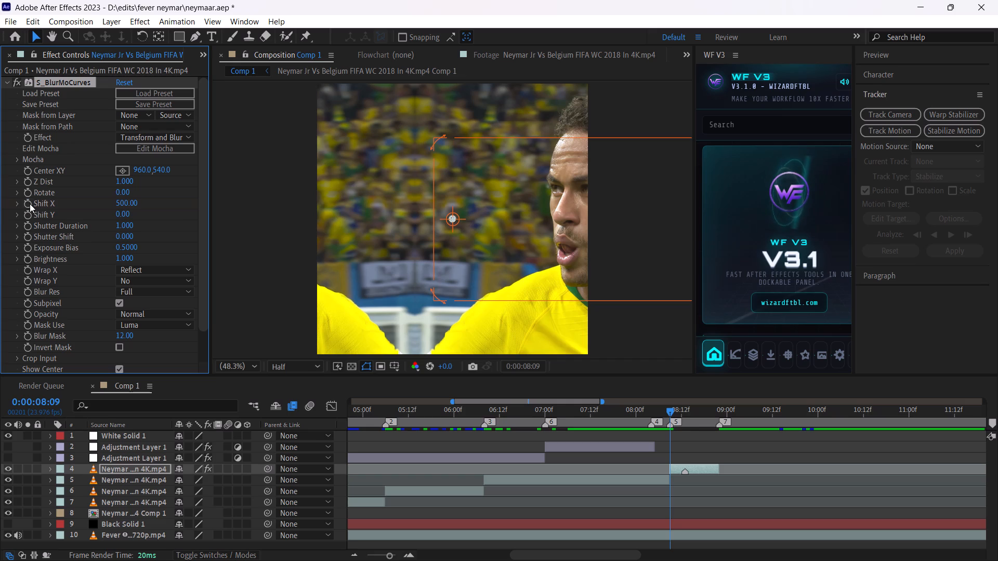
Add a Shift X keyframe of 0 at 0:00:08:13 and preview the slide-in from 0:00:08:07.
drag(672, 408, 686, 408)
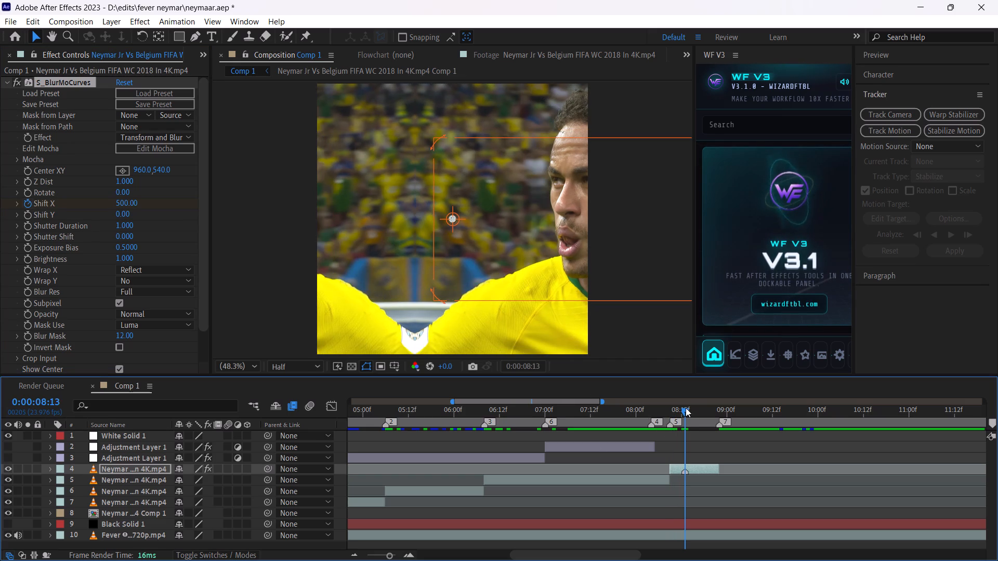
drag(382, 558, 415, 559)
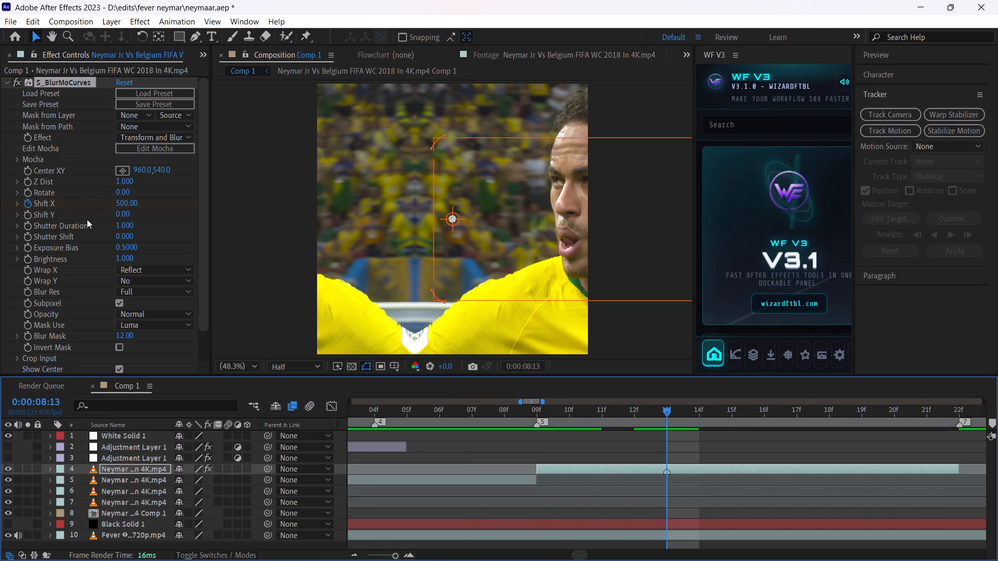
key(u)
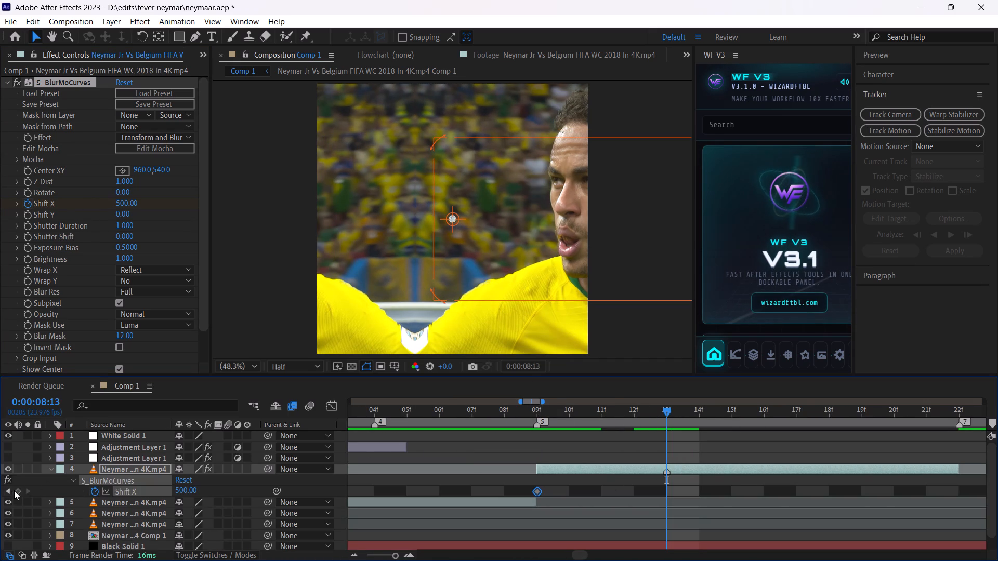
click(14, 490)
click(186, 493)
key(0)
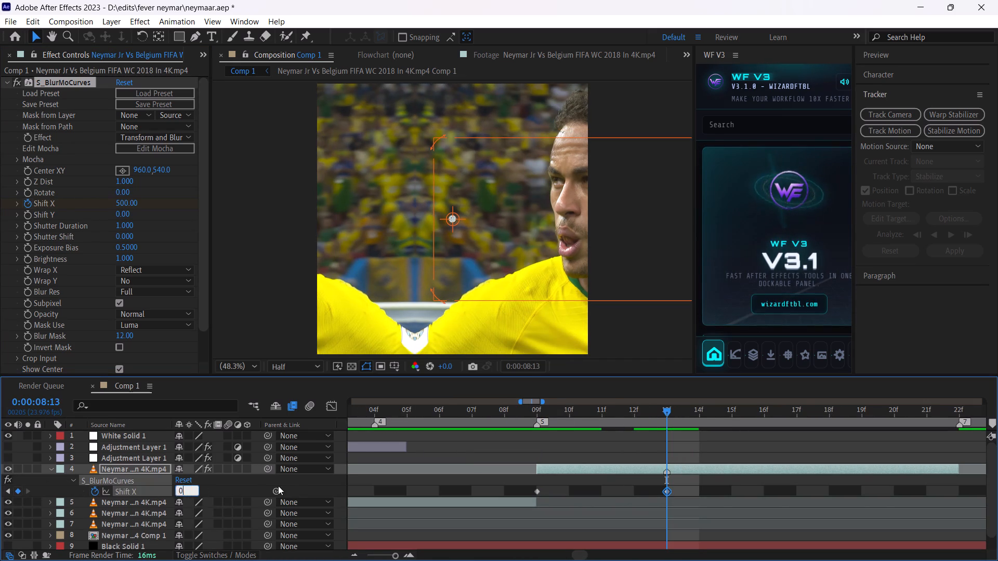
click(249, 488)
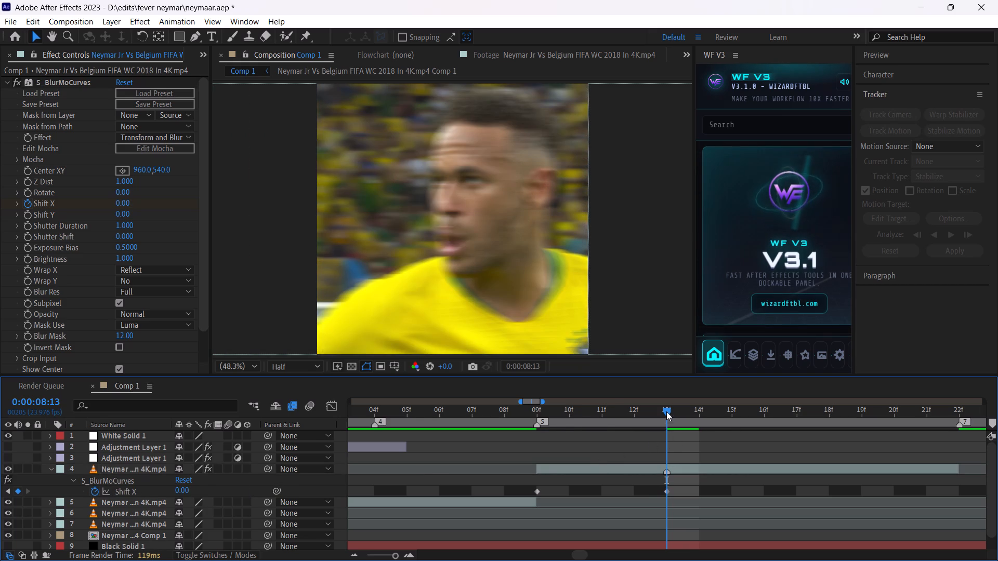
drag(666, 411, 469, 410)
key(space)
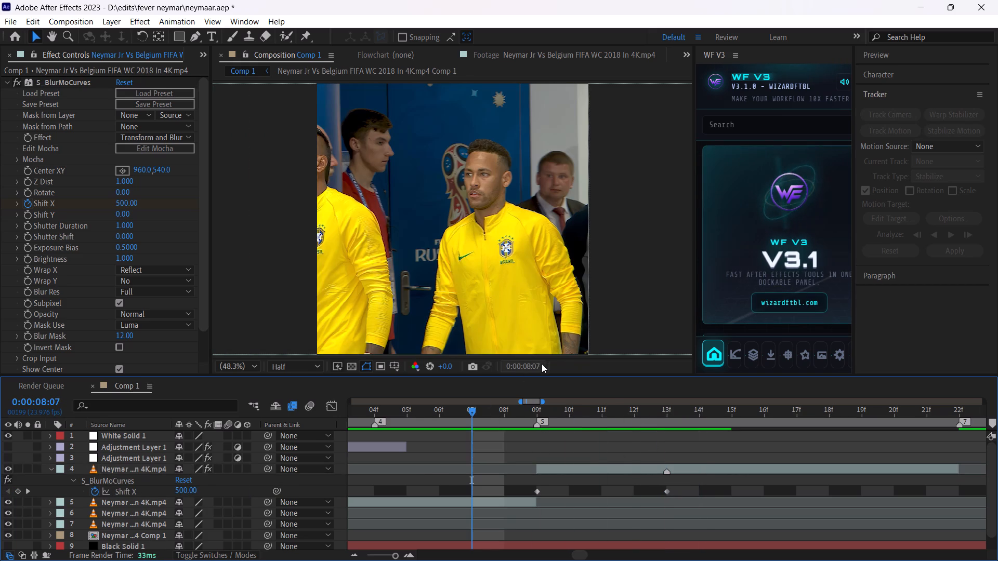
key(space)
Apply Easy Ease to both Shift X keyframes of the close-up layer.
drag(644, 409, 674, 409)
drag(695, 486, 499, 492)
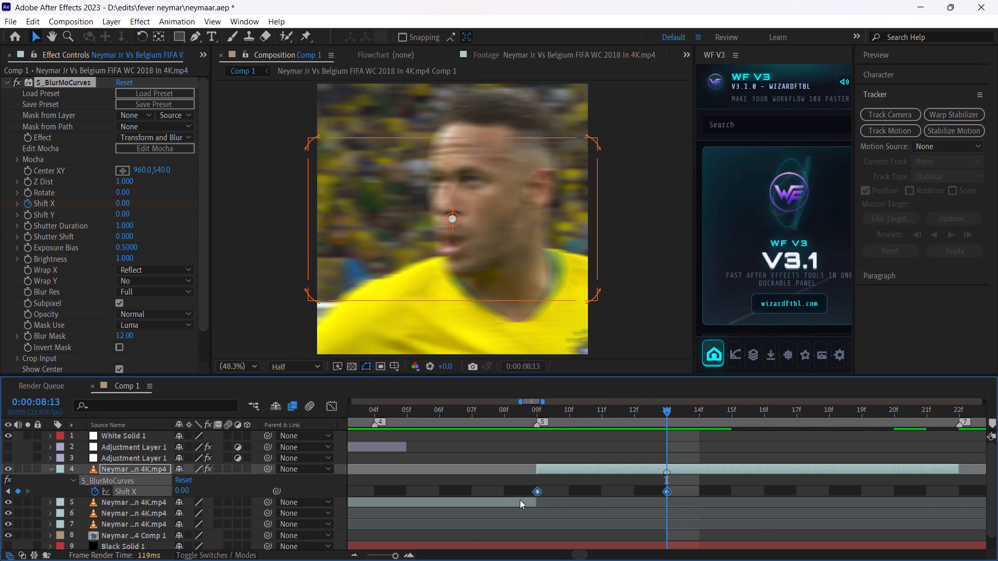
key(F9)
Open WF V3's curve editor and enlarge its panel so the whole easing graph can be edited.
click(738, 351)
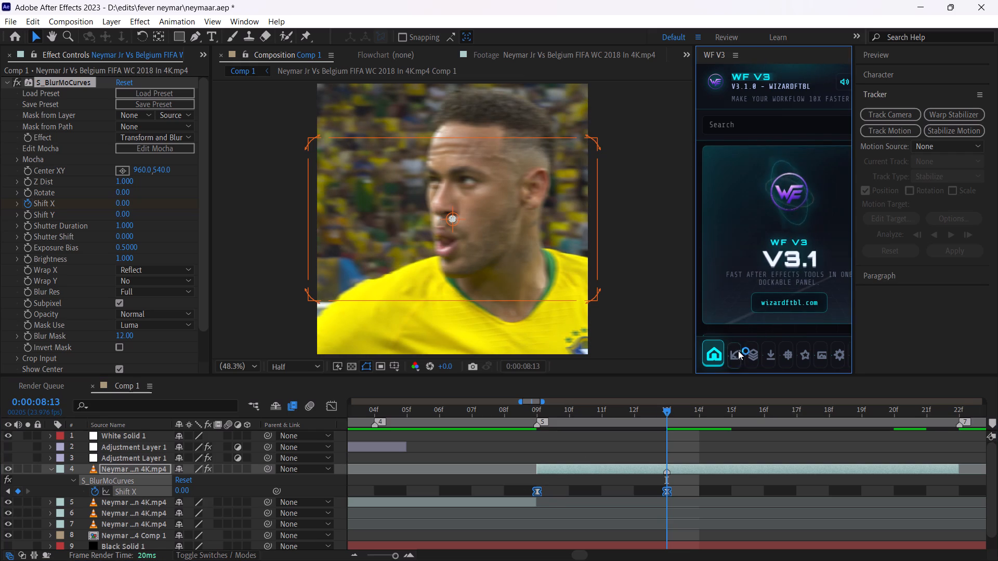
drag(852, 252, 901, 263)
drag(895, 226, 900, 245)
click(899, 232)
click(899, 236)
drag(897, 235, 898, 254)
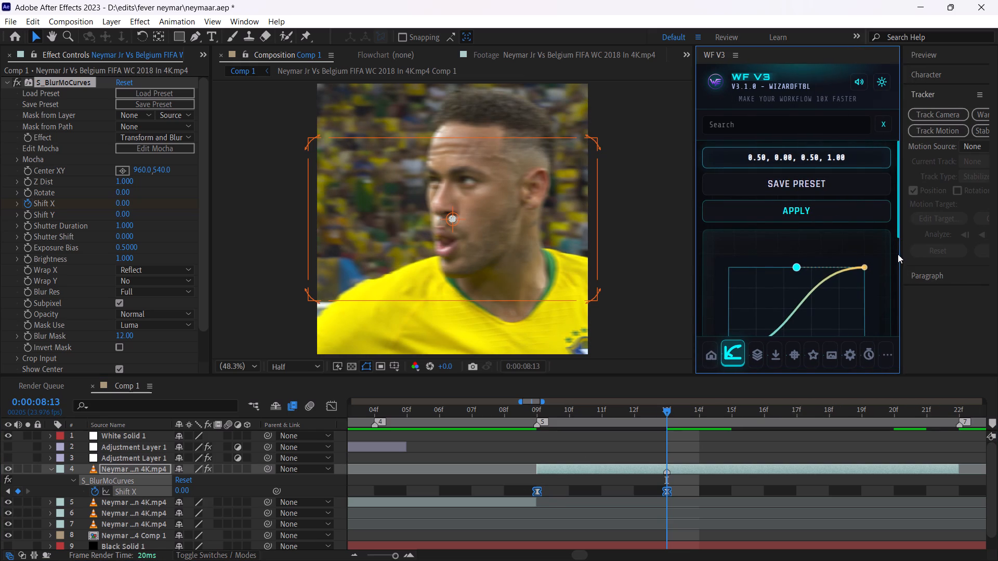
drag(898, 254, 898, 252)
drag(897, 231, 897, 245)
drag(899, 230, 897, 262)
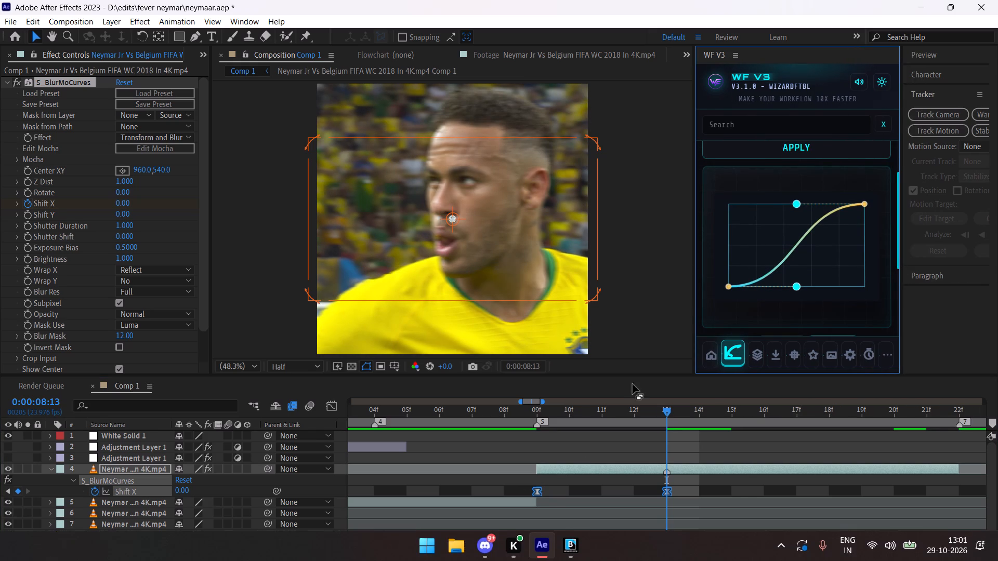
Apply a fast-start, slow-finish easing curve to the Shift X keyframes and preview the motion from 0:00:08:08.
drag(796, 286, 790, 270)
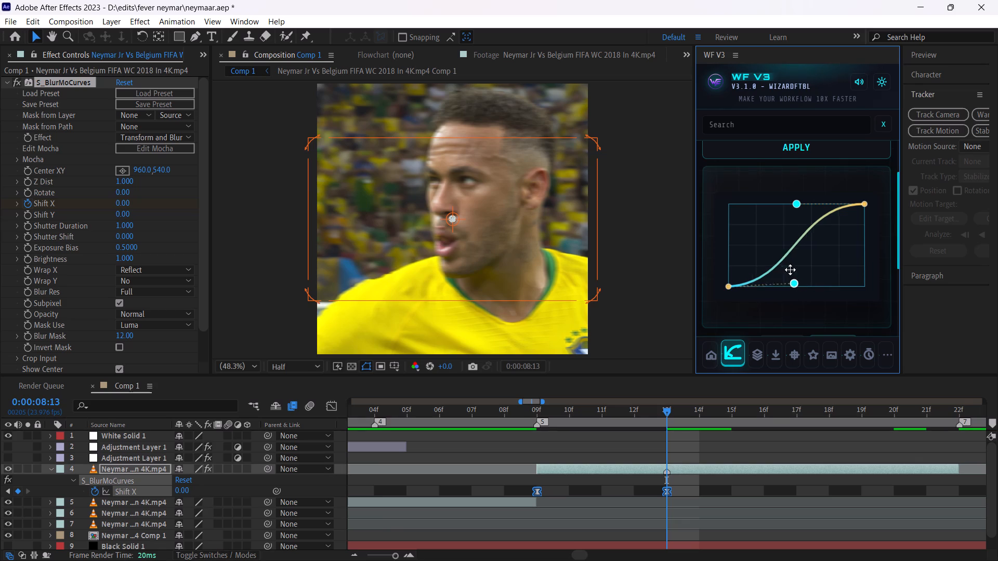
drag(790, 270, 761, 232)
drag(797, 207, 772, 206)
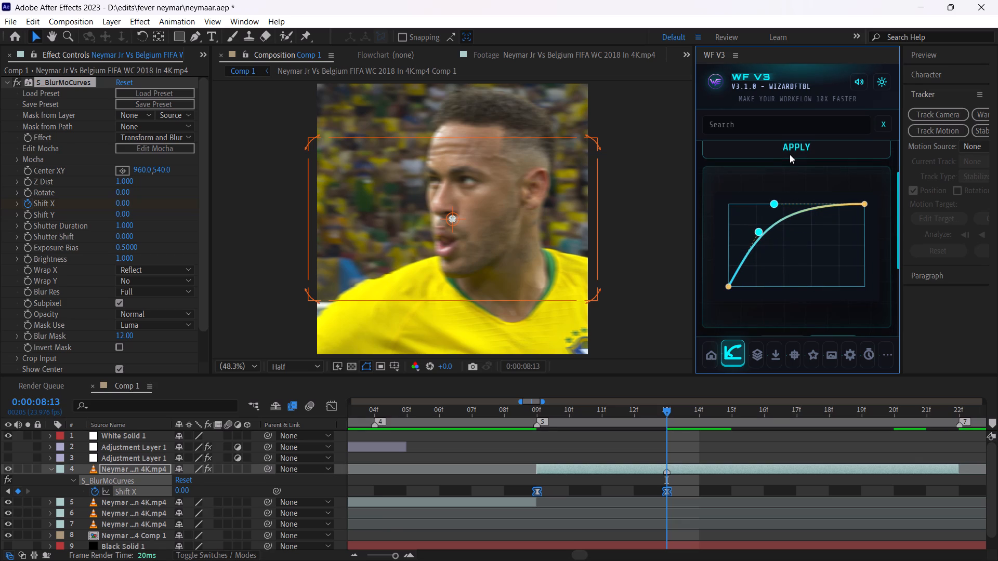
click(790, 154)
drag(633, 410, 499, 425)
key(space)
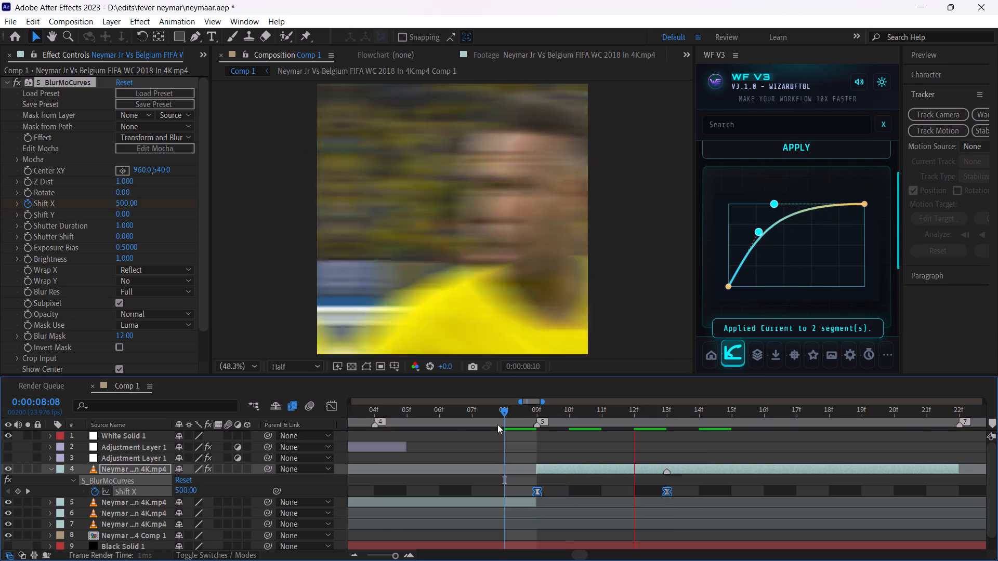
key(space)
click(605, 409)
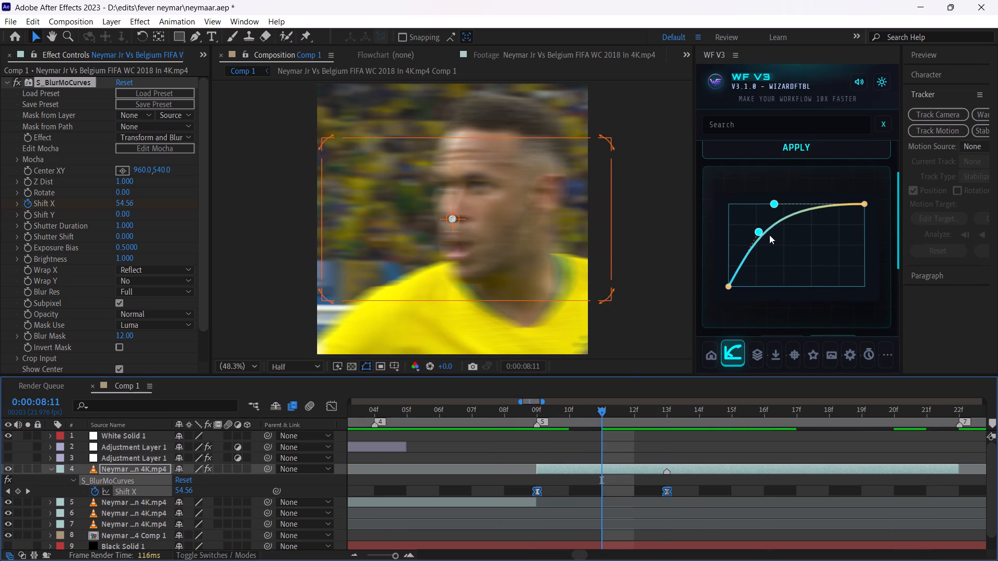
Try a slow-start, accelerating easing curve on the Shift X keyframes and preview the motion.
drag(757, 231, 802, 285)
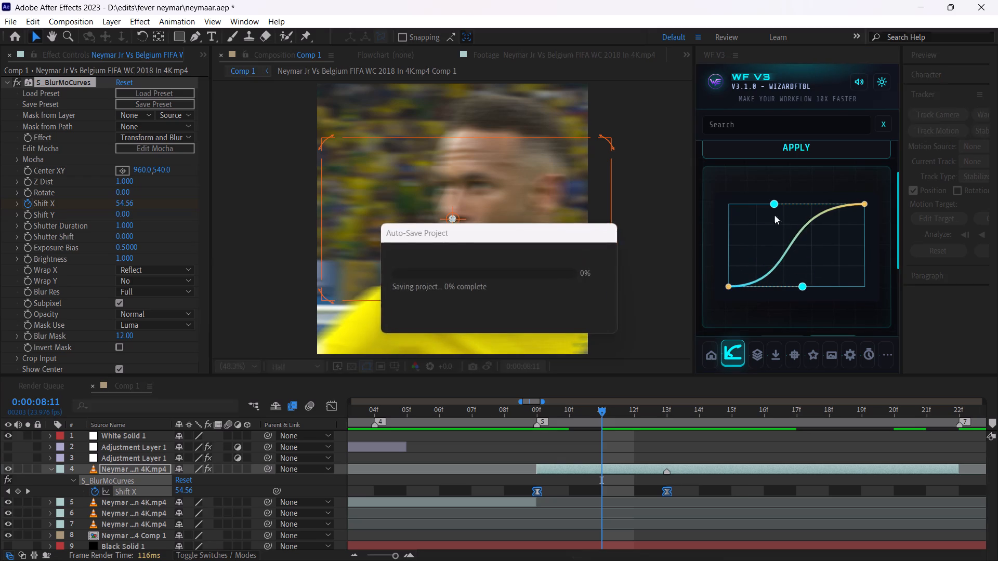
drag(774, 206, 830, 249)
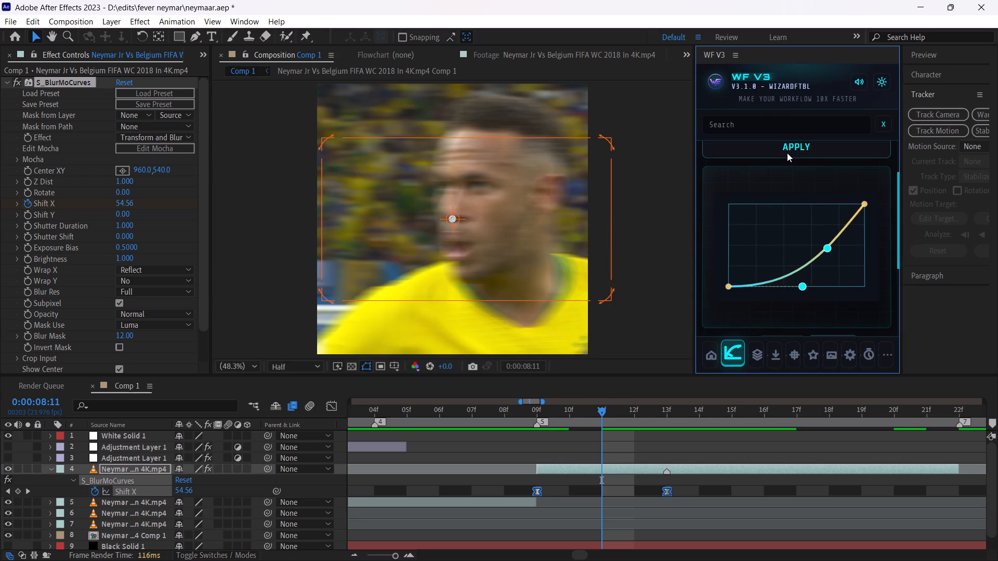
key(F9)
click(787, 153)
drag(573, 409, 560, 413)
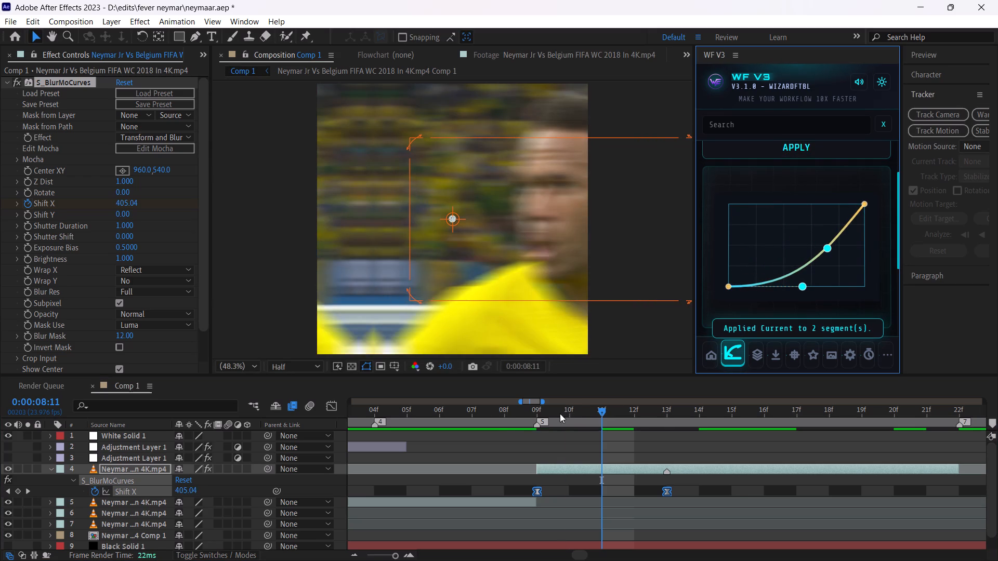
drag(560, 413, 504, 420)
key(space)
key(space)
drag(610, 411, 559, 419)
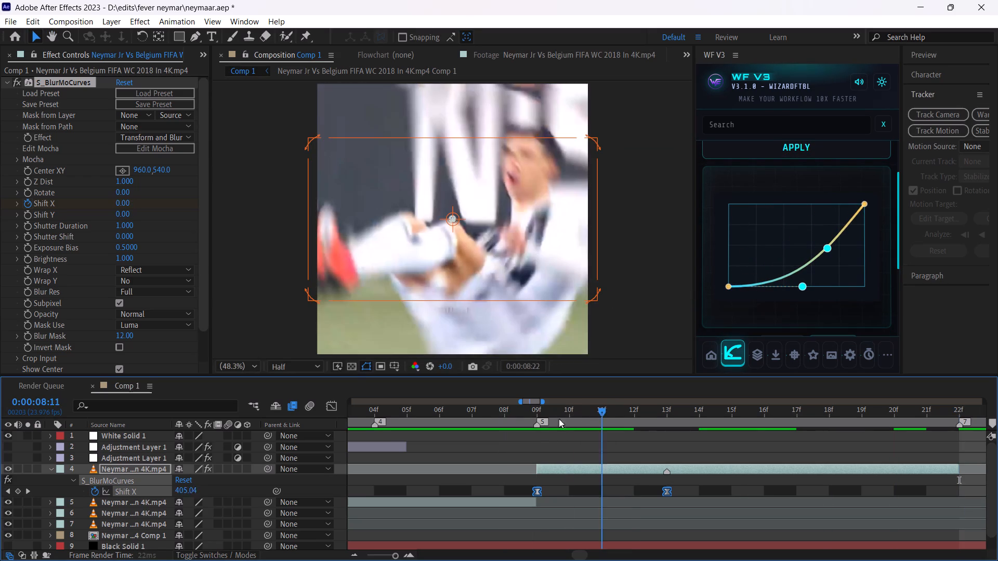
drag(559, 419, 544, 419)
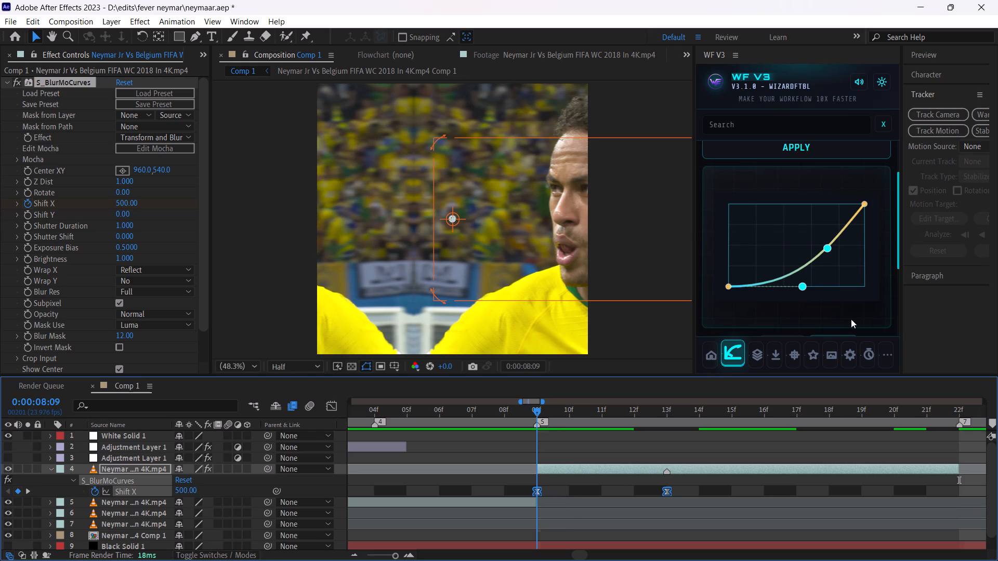
Reshape the easing to a fast start with a gradual stop, apply it to the Shift X keyframes and preview the transition from 0:00:08:06.
drag(804, 287, 757, 245)
drag(826, 245, 828, 238)
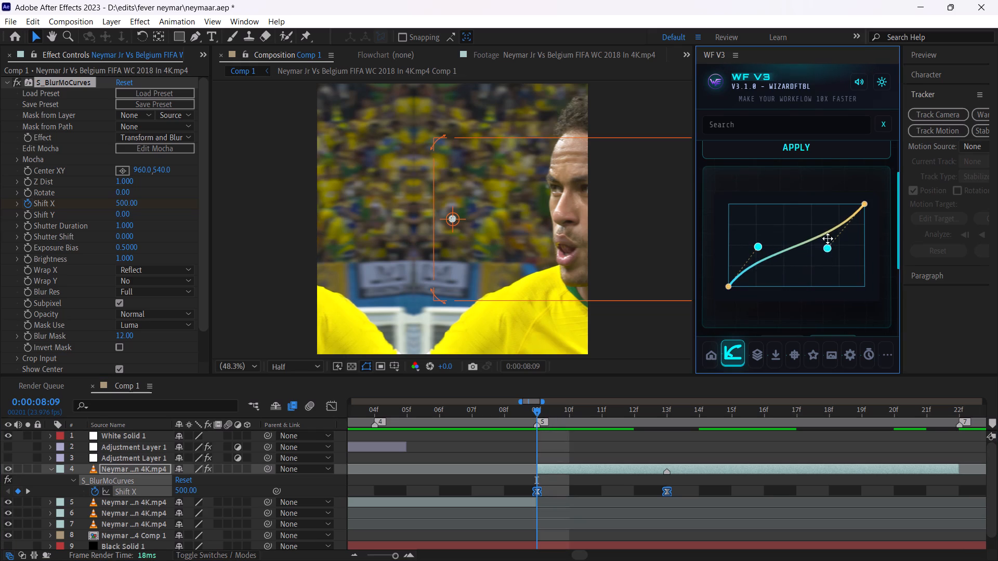
drag(828, 238, 768, 198)
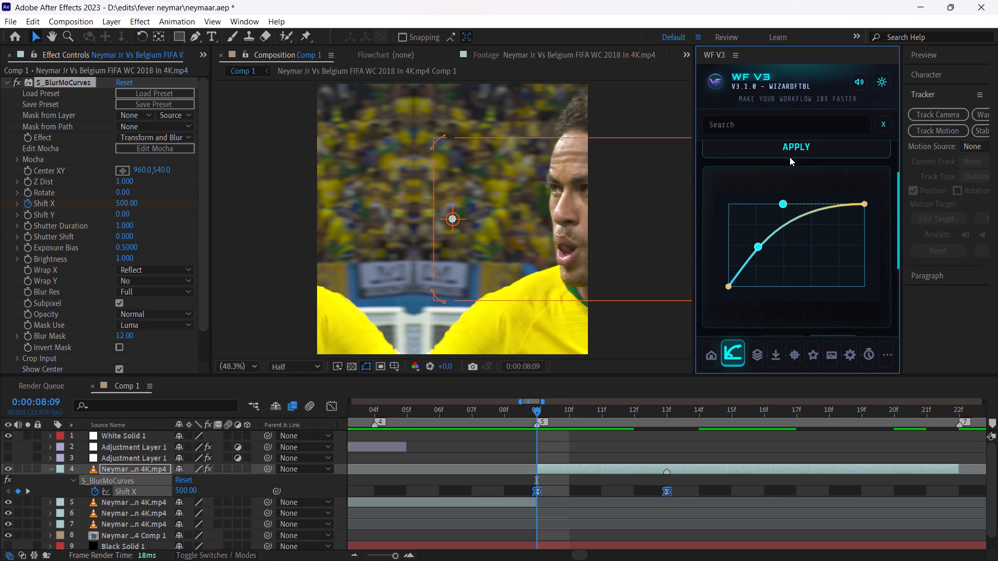
key(F9)
click(790, 157)
key(space)
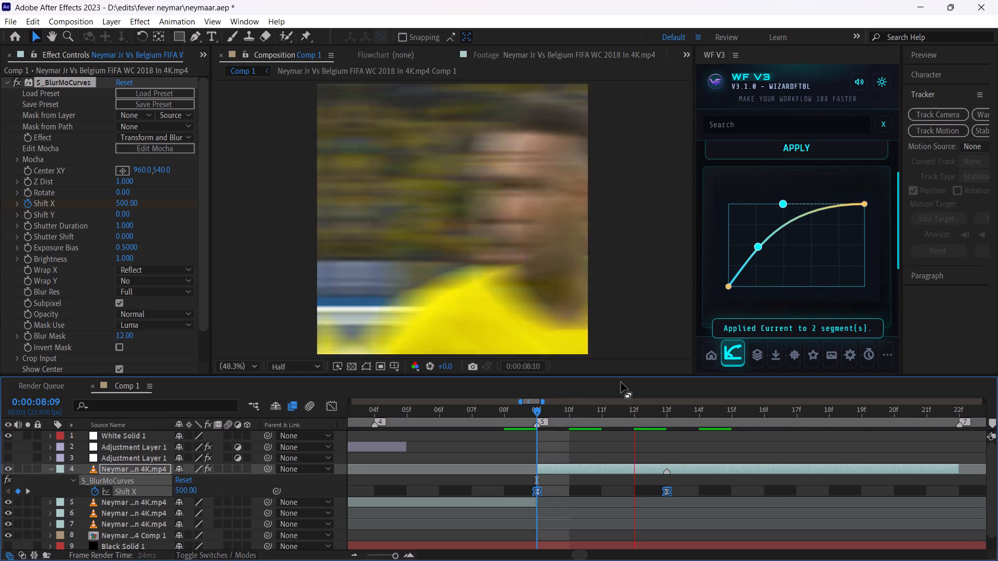
key(space)
drag(549, 406, 445, 418)
key(space)
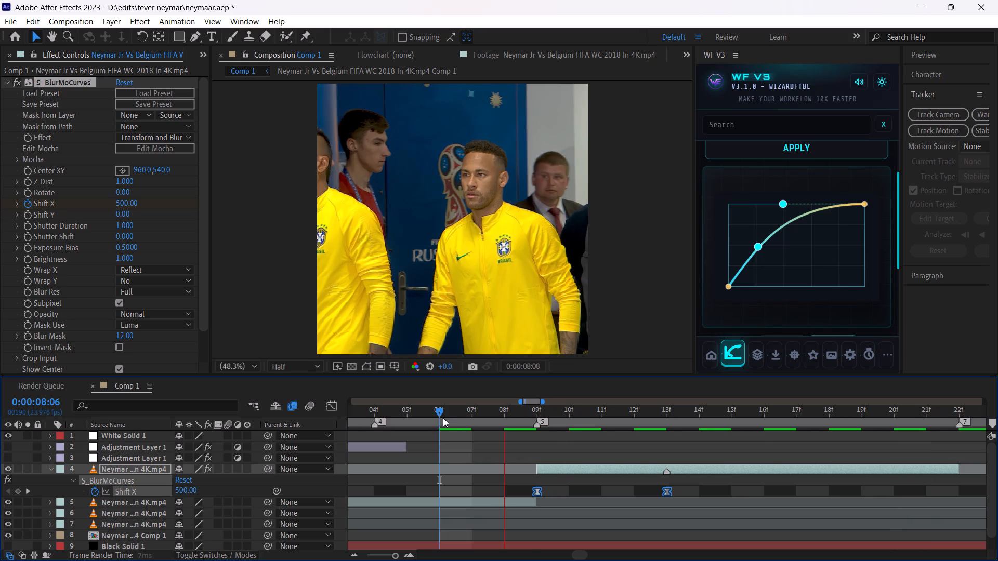
Preview the eased transition into the Belgium close-up from shortly before marker 5, with a wider span of the timeline visible.
key(space)
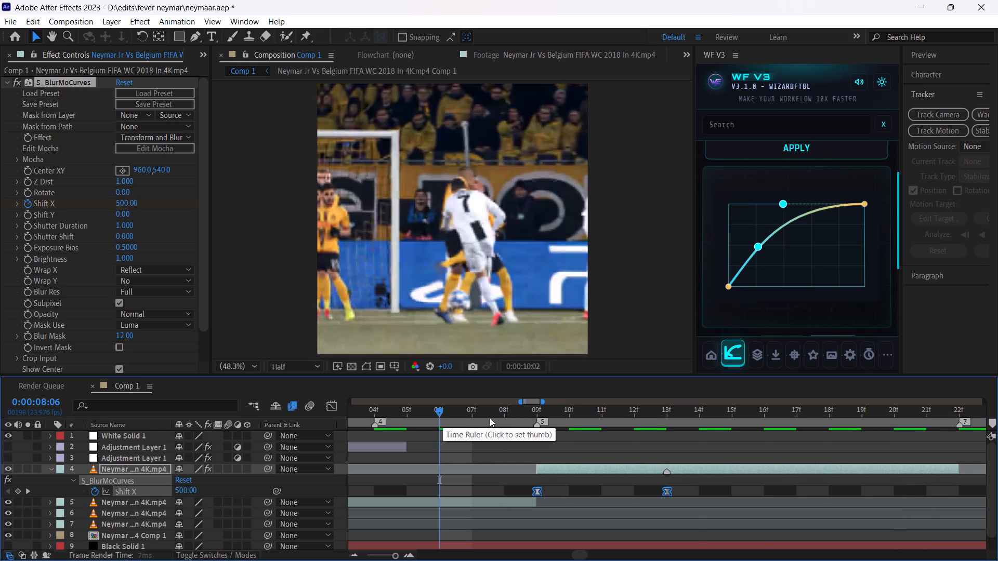
drag(393, 553, 393, 556)
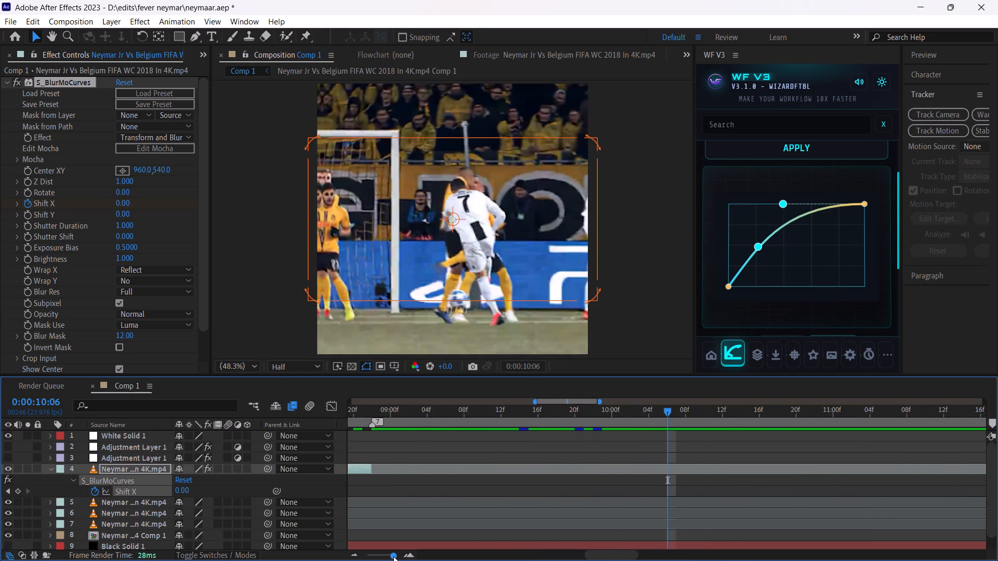
drag(393, 556, 388, 556)
drag(544, 414, 543, 414)
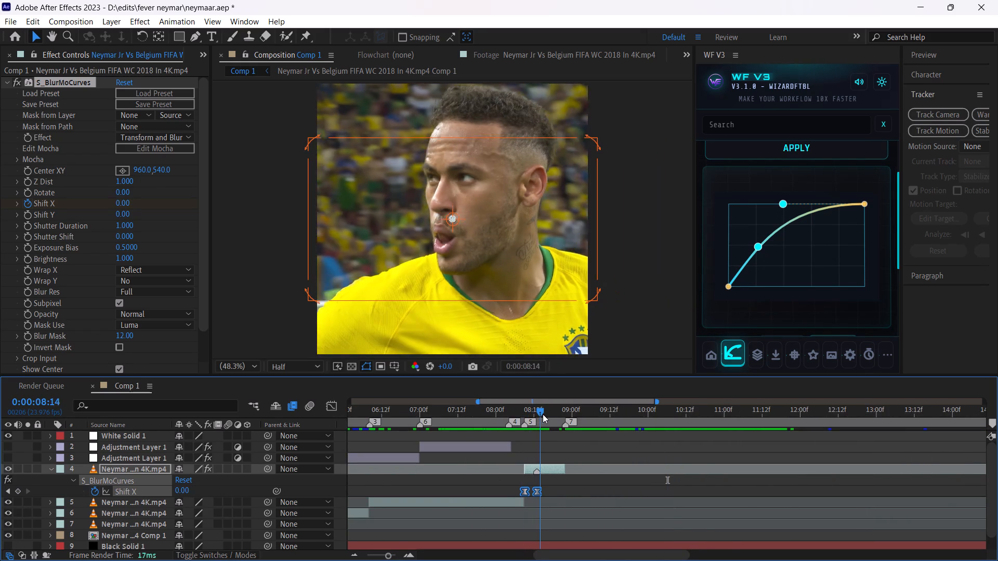
drag(543, 414, 515, 418)
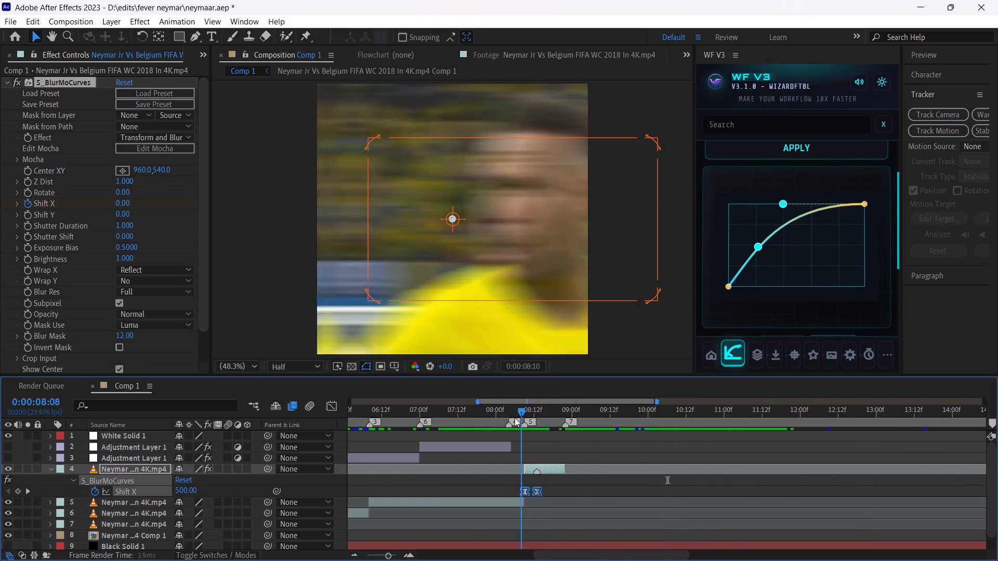
drag(515, 418, 505, 419)
key(space)
key(space)
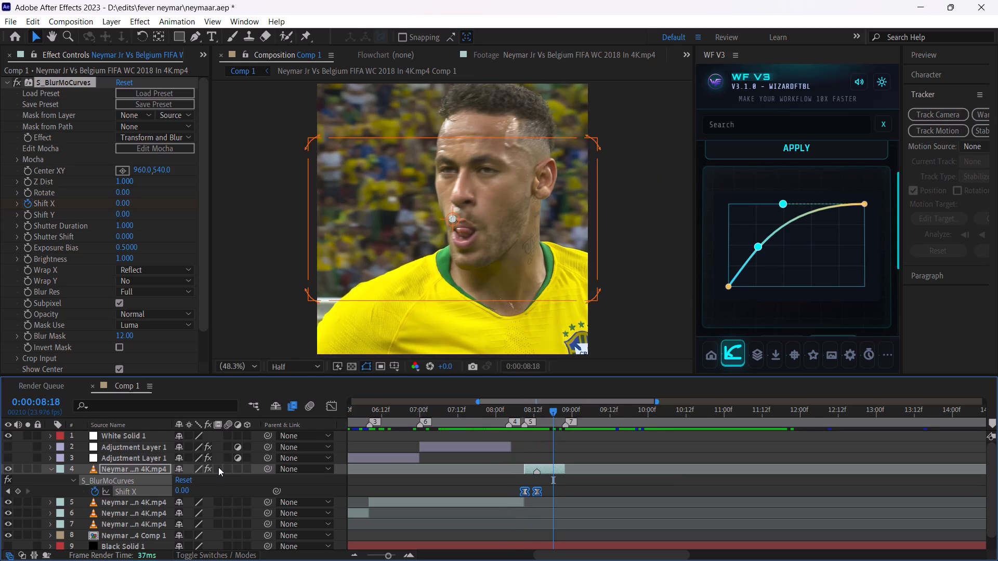
Set the frame blending of the Belgium close-up on layer 4 to Pixel Motion.
click(218, 467)
click(218, 467)
Enable time remapping on the layer 4 close-up and add Time Remap keyframes at 0:00:08:22 and 0:00:08:09.
drag(549, 410, 543, 411)
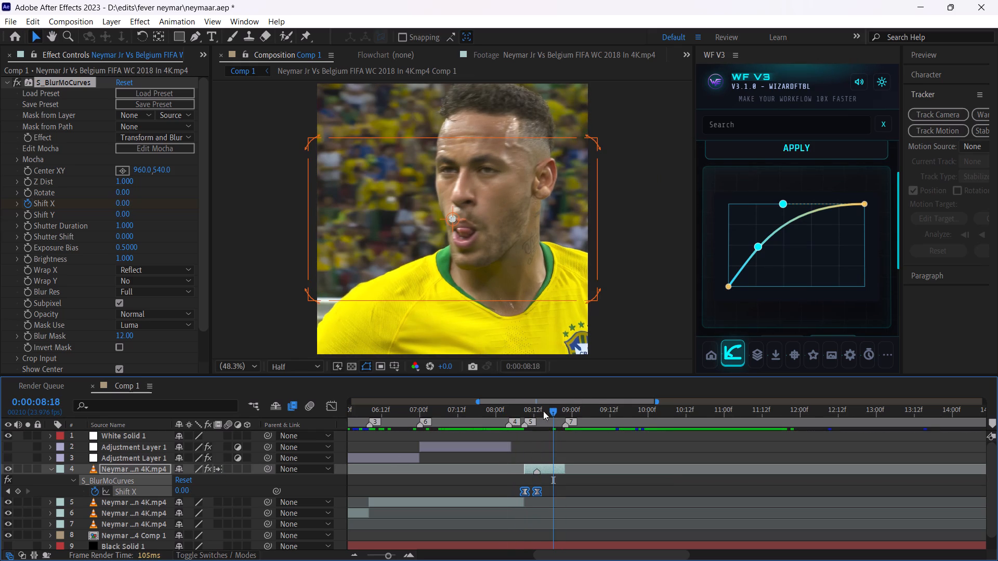
drag(543, 411, 565, 411)
click(565, 411)
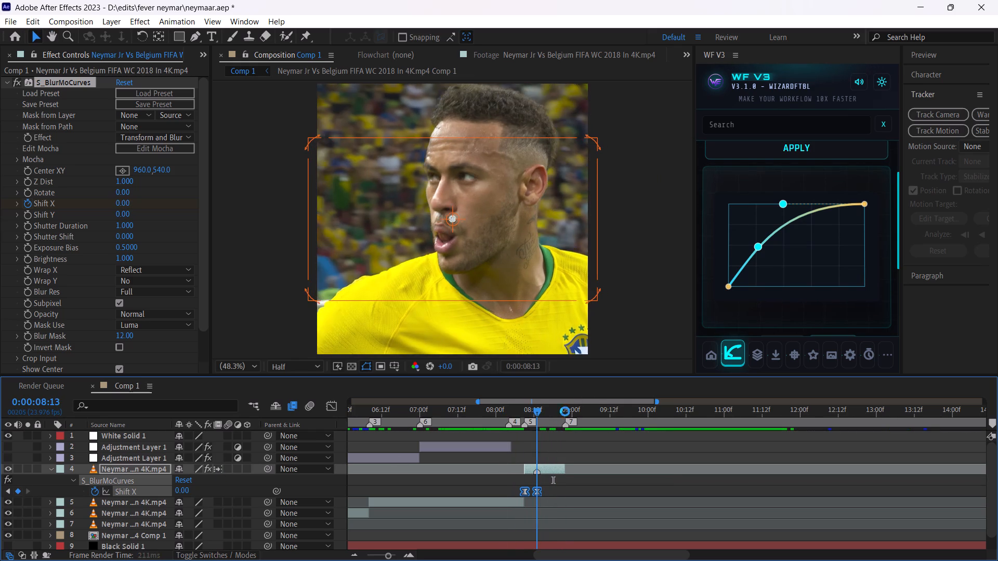
key(t)
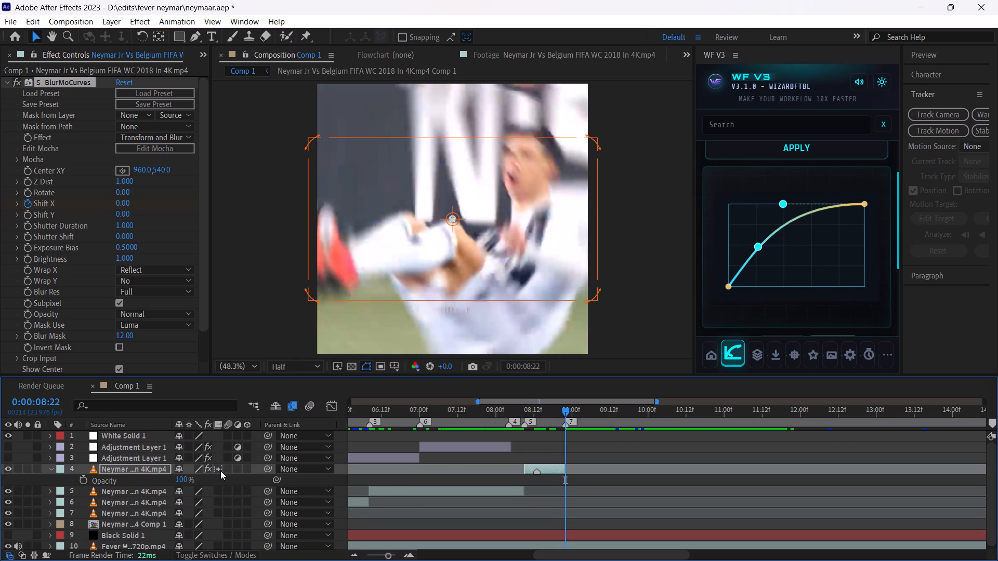
key(ctrl+alt+t)
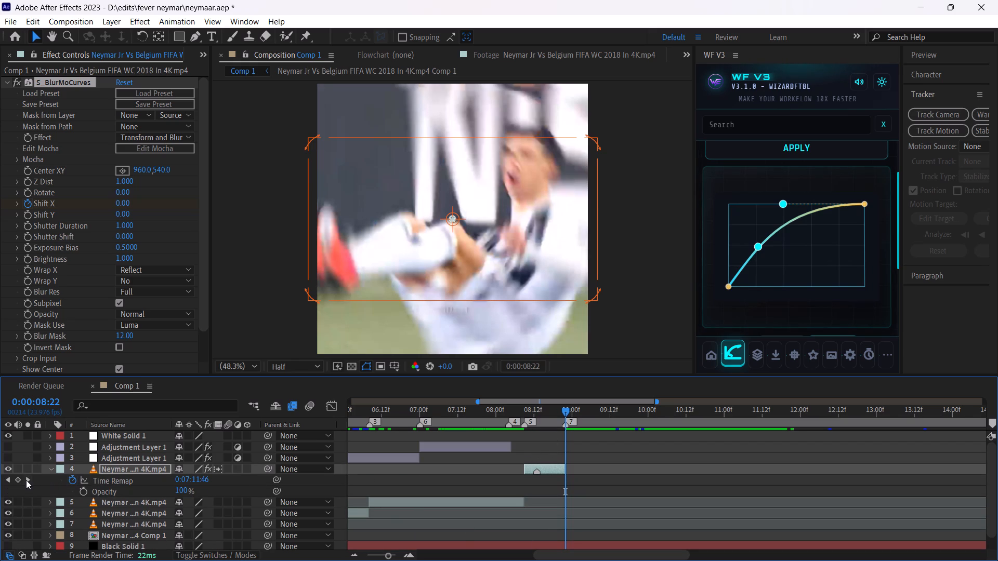
click(17, 481)
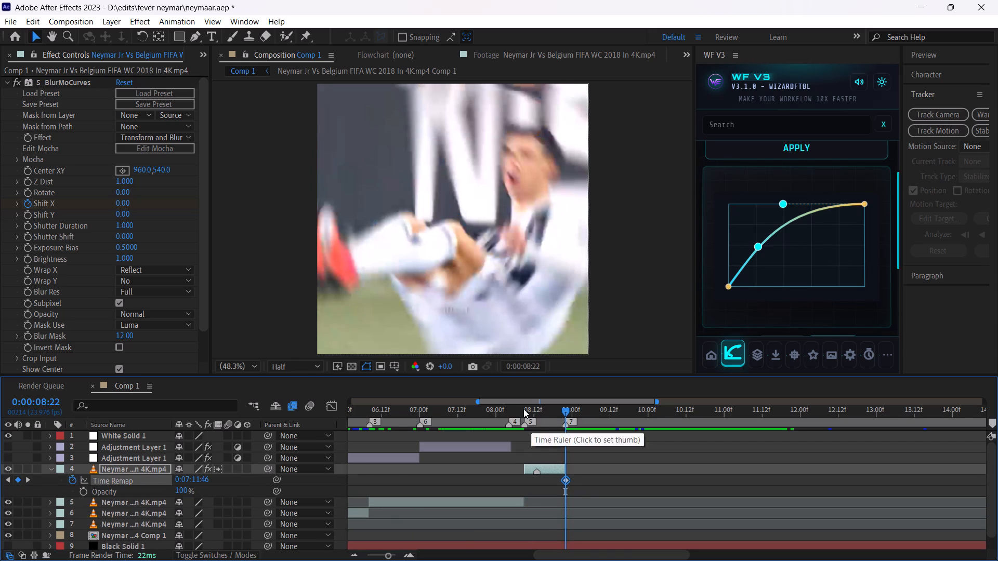
click(523, 409)
click(17, 477)
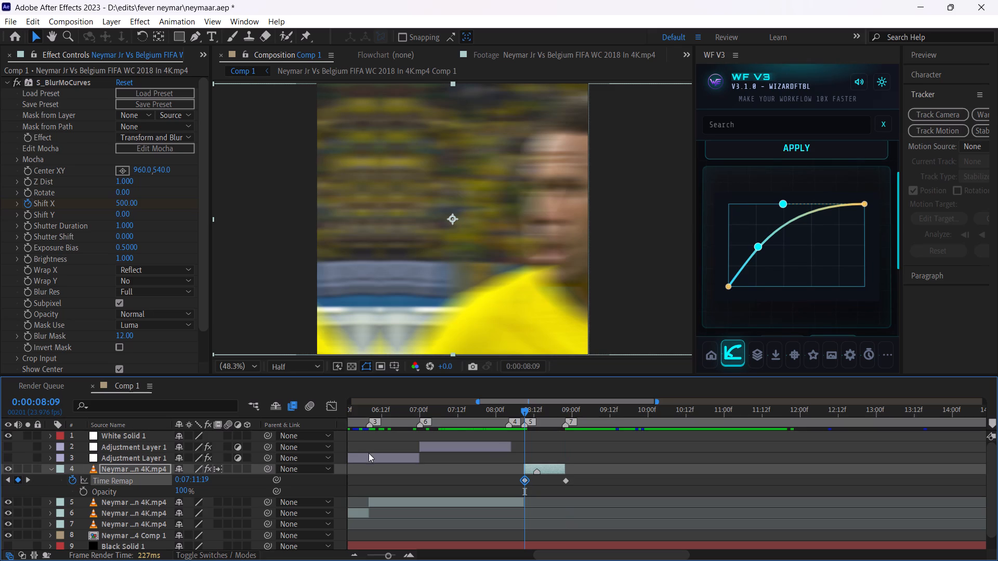
Slow the close-up by adding a Time Remap keyframe at 0:00:08:18 and moving it onto the 0:00:08:22 keyframe, and preview from 0:00:08:04.
click(554, 410)
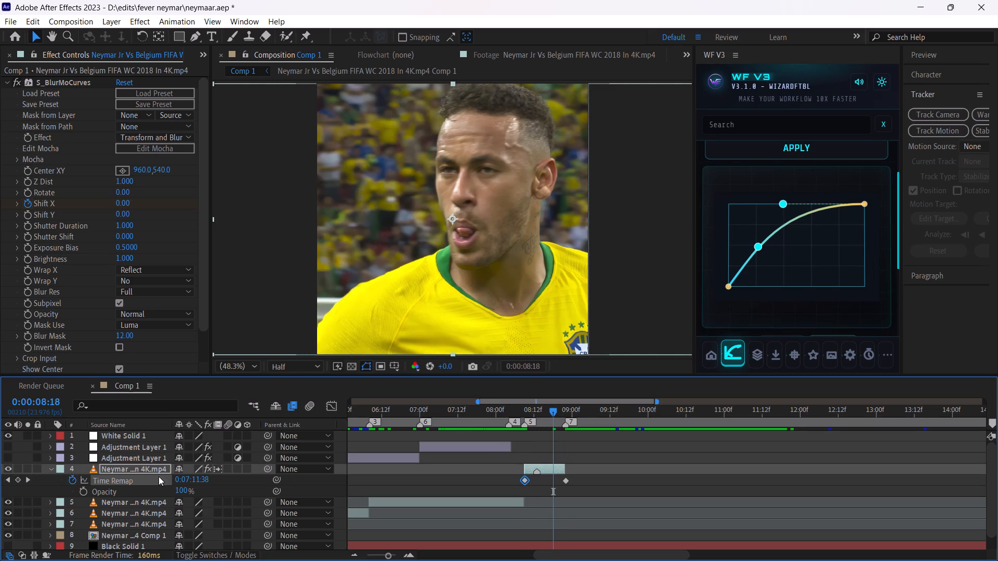
click(18, 481)
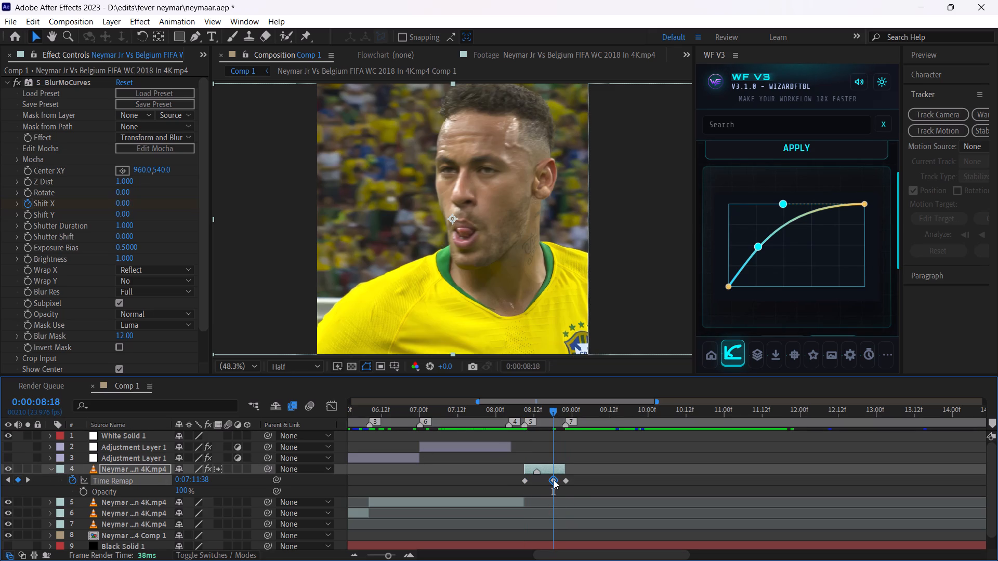
drag(554, 479, 566, 484)
drag(545, 406, 526, 410)
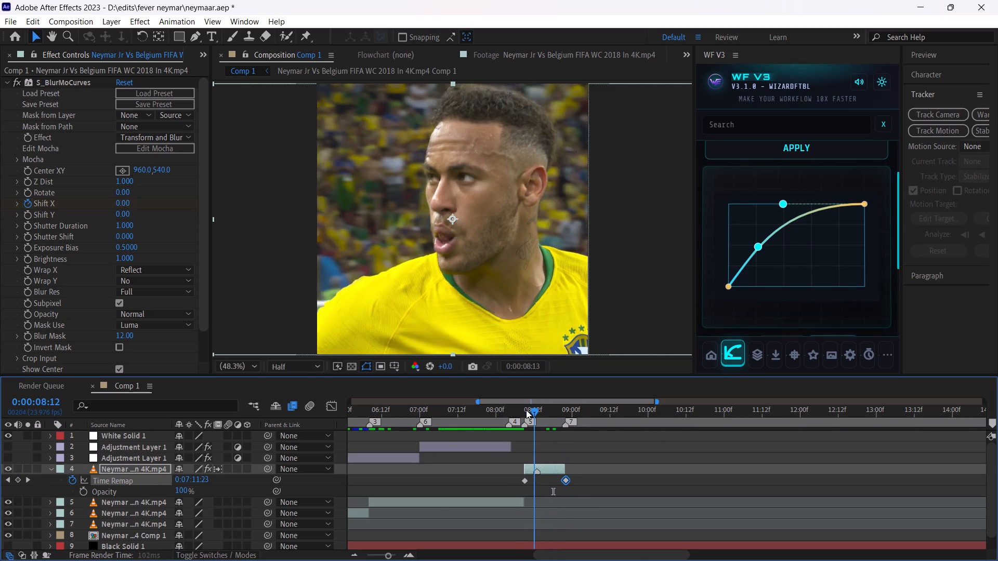
drag(526, 410, 508, 412)
key(space)
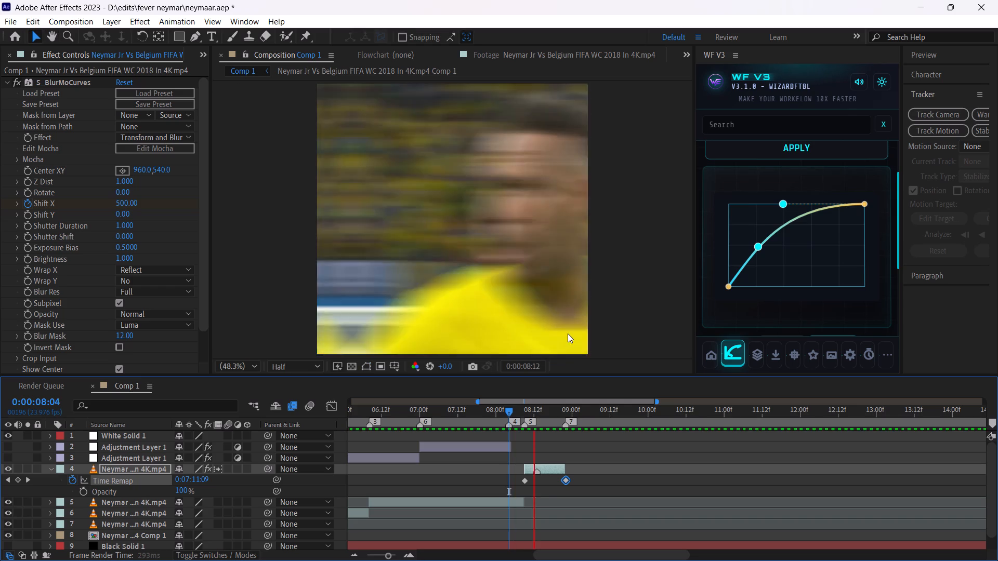
key(space)
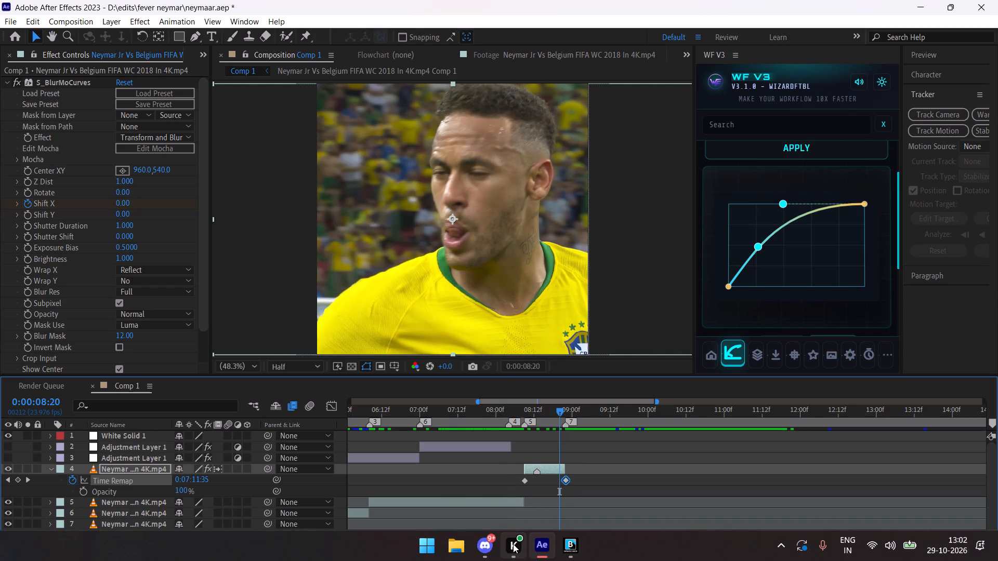
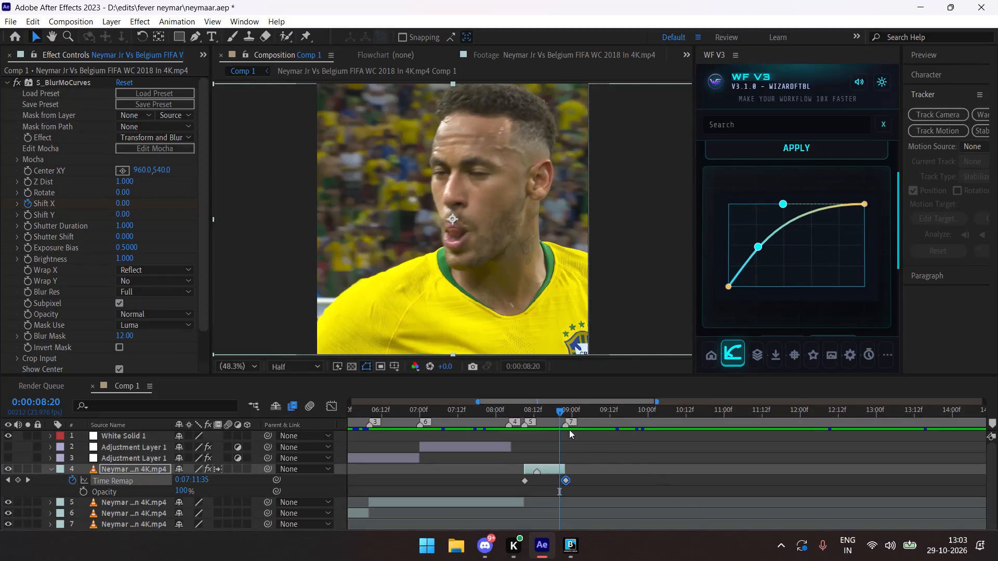
Preview the slowed Belgium close-up from 0:00:07:21 and again from 0:00:08:00, and view the frame at 0:00:09:09.
drag(556, 412, 481, 417)
key(space)
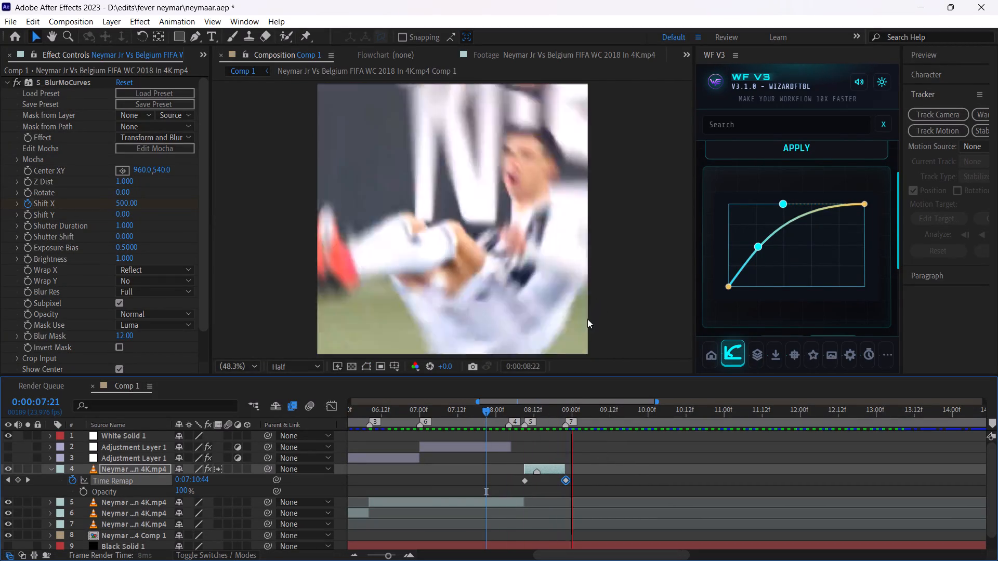
key(space)
drag(568, 411, 495, 417)
key(space)
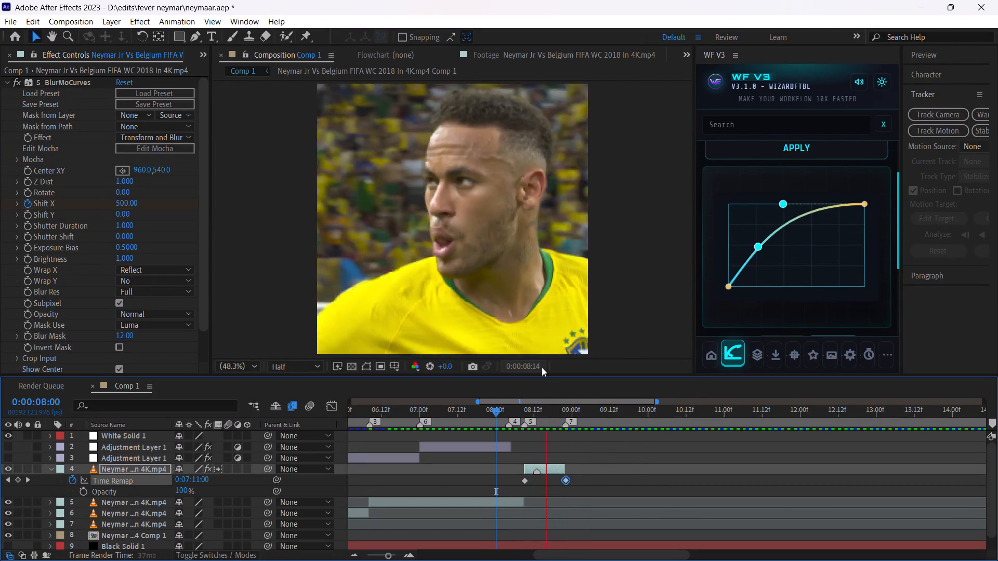
key(space)
click(598, 411)
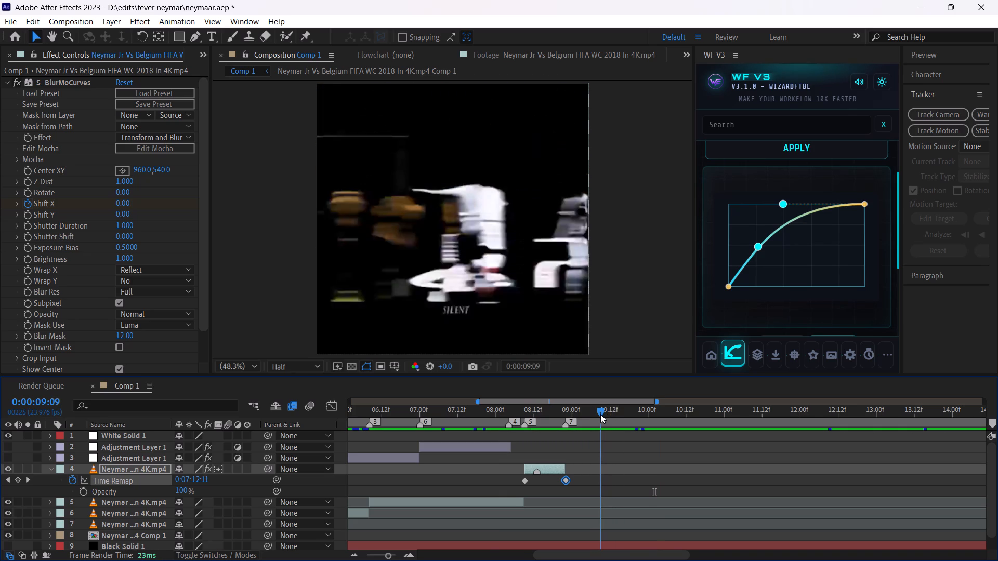
Switch to the Discord window.
key(alt+Tab)
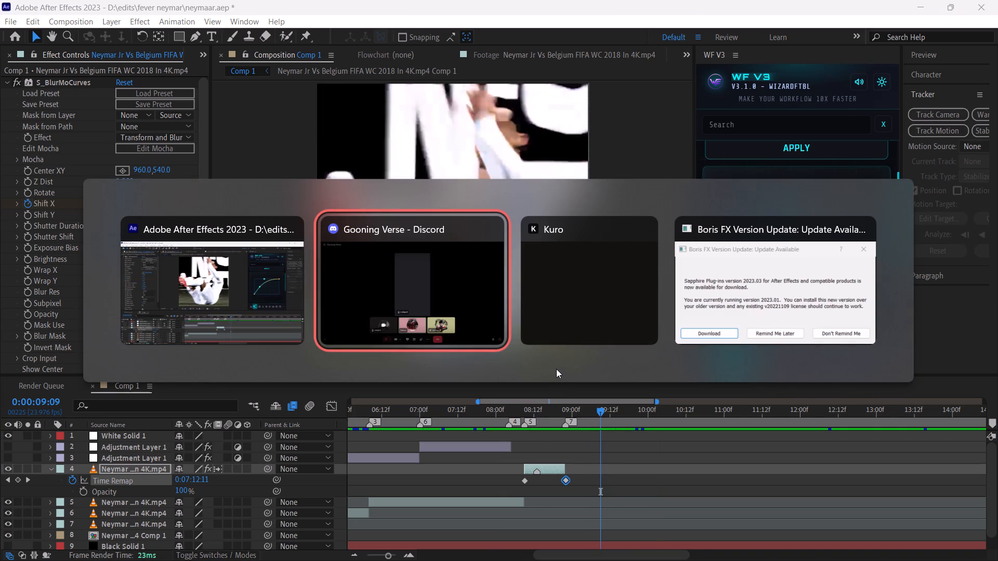
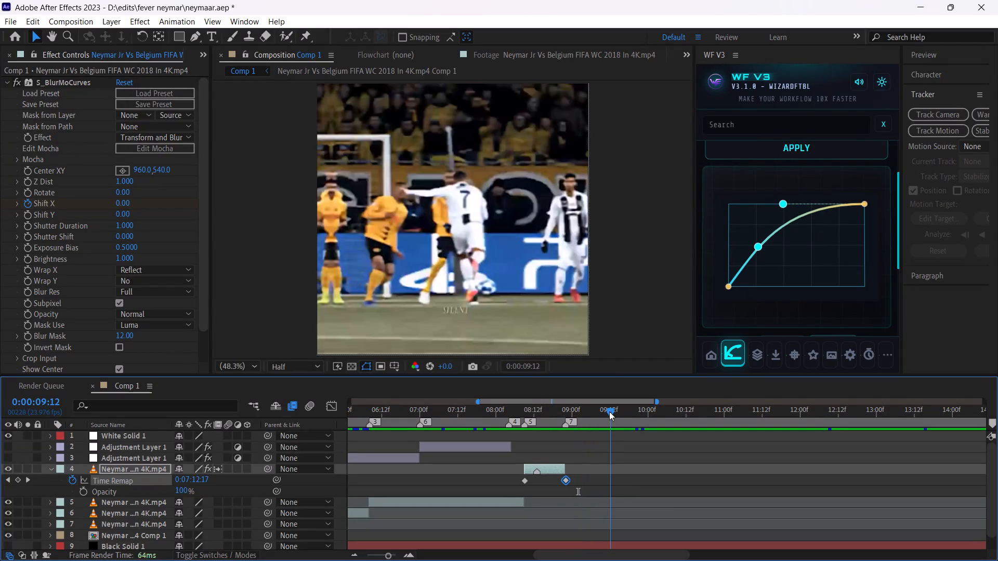
Find the reference video's cut from the seated player to the free kick and add a composition marker at 0:00:09:10.
drag(609, 411, 604, 414)
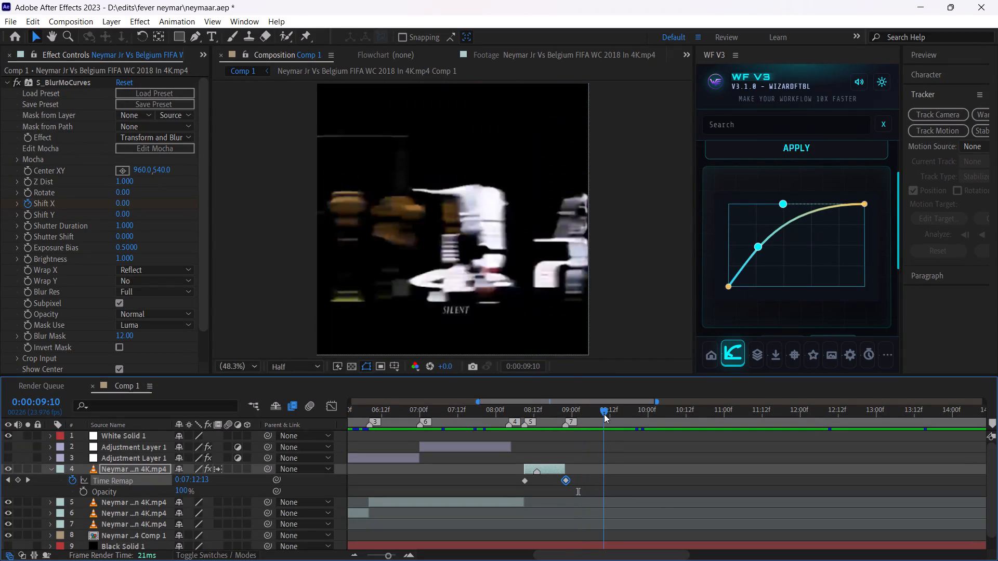
drag(604, 414, 603, 418)
drag(603, 418, 614, 418)
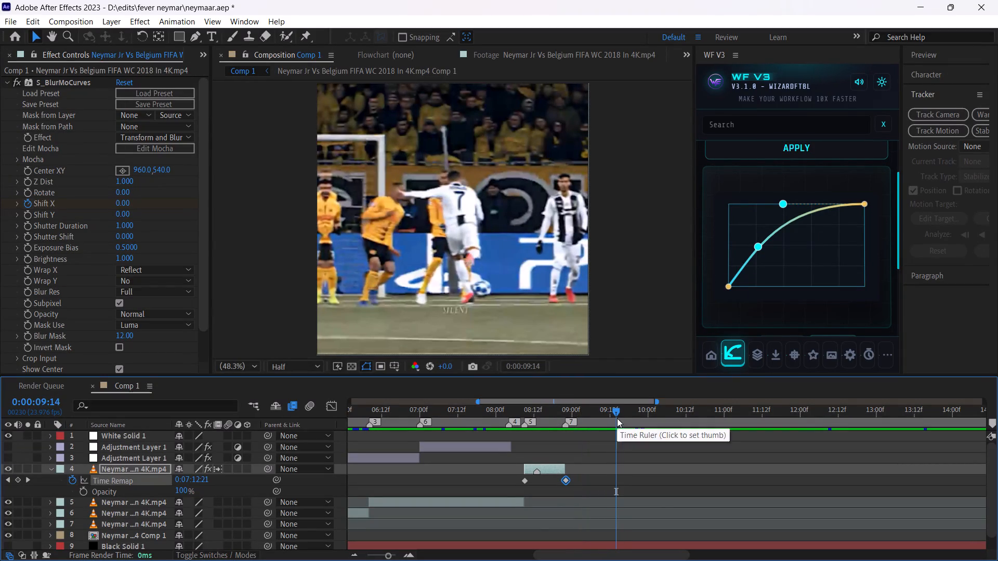
drag(617, 418, 601, 443)
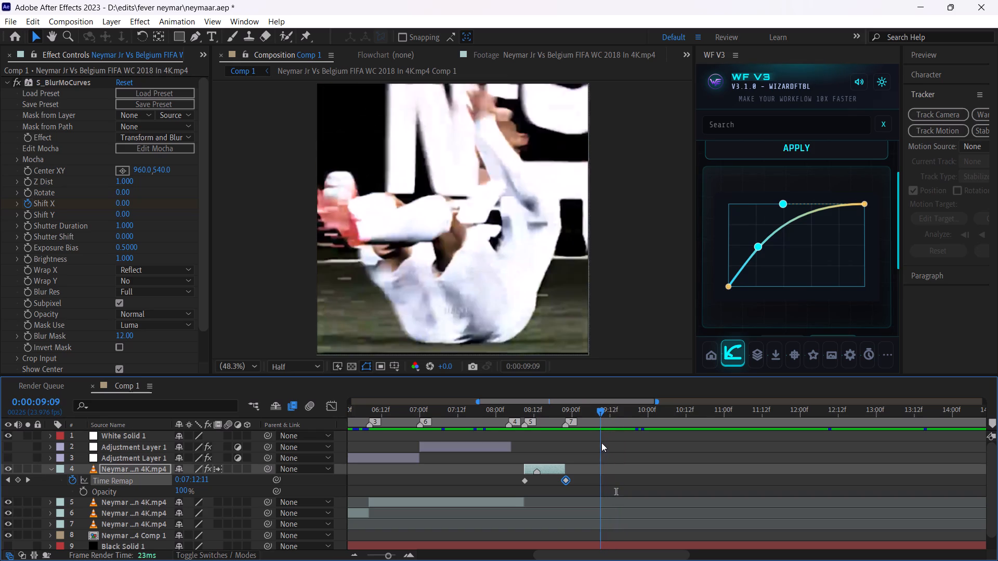
drag(601, 443, 601, 445)
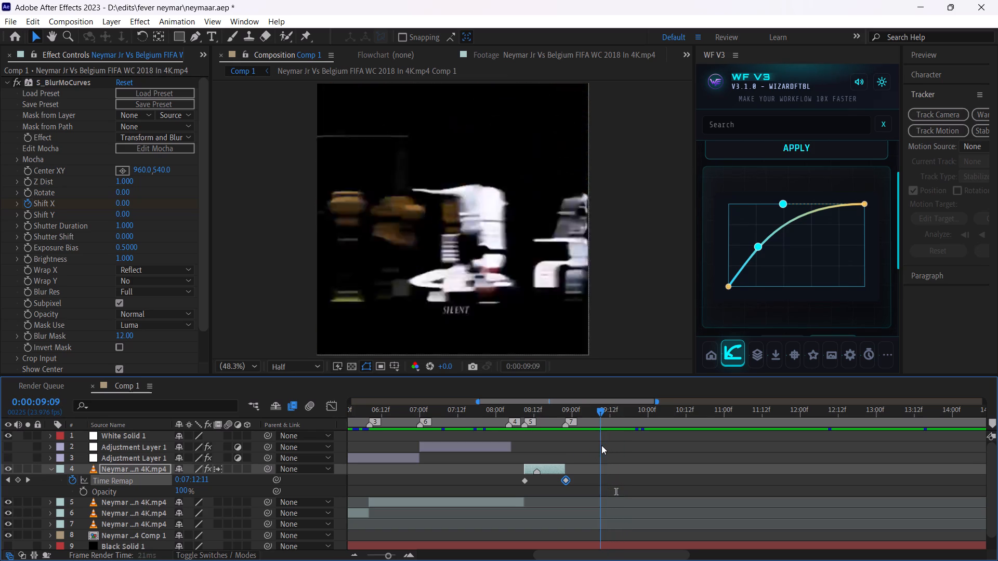
drag(601, 445, 573, 445)
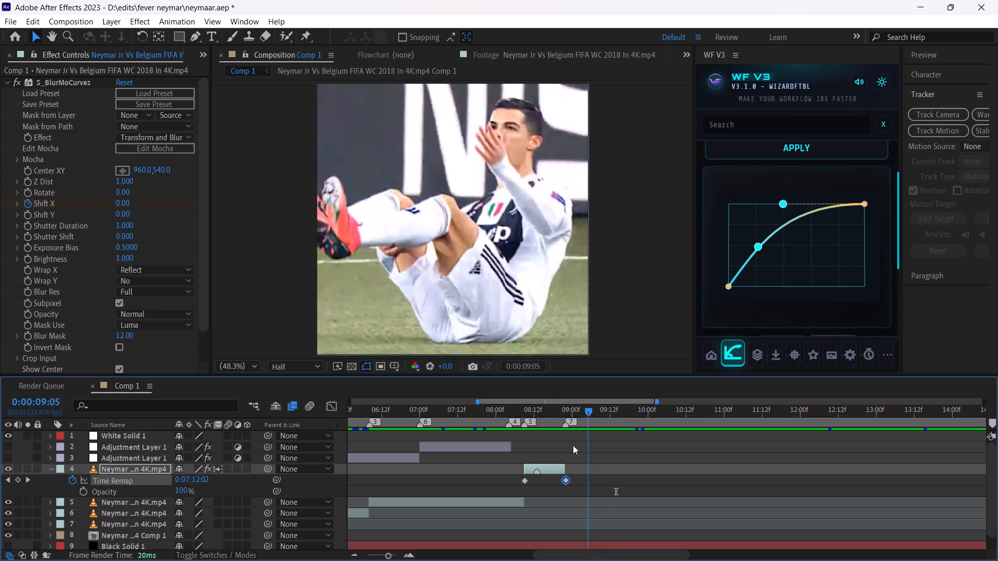
drag(573, 445, 589, 443)
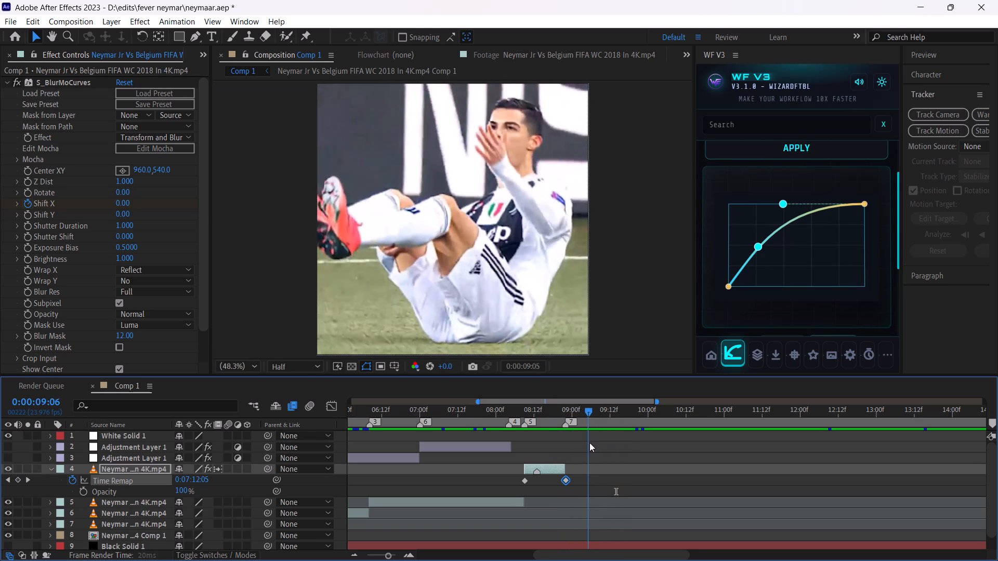
drag(589, 443, 600, 443)
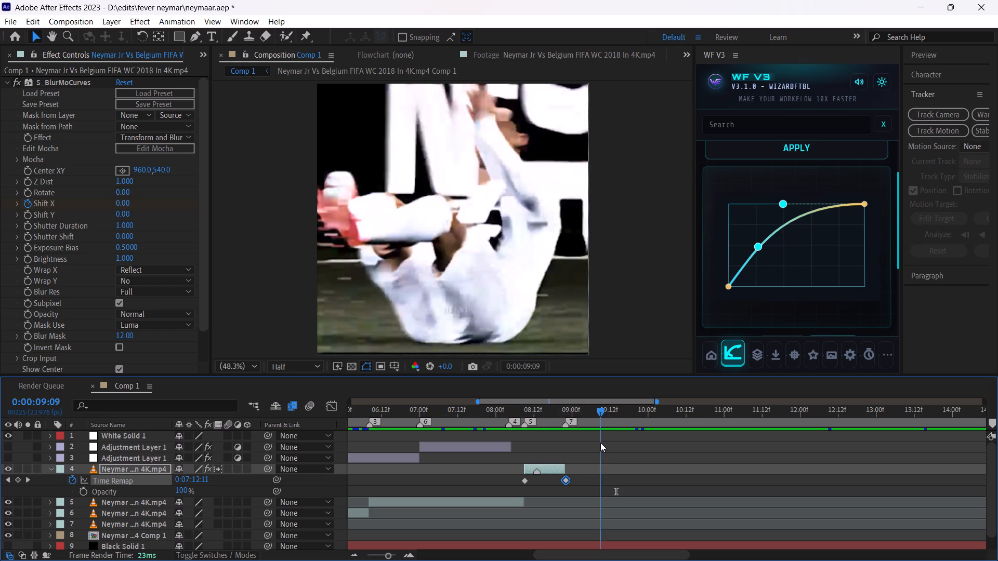
drag(600, 443, 602, 443)
key(ctrl+Left)
key(ctrl+Right)
click(993, 425)
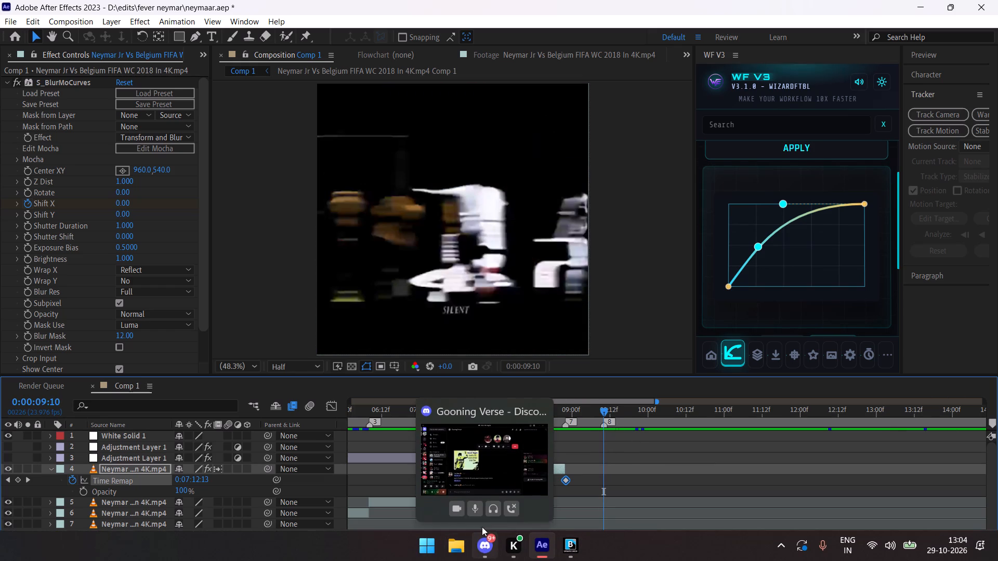
Toggle the microphone in the Discord call.
click(477, 507)
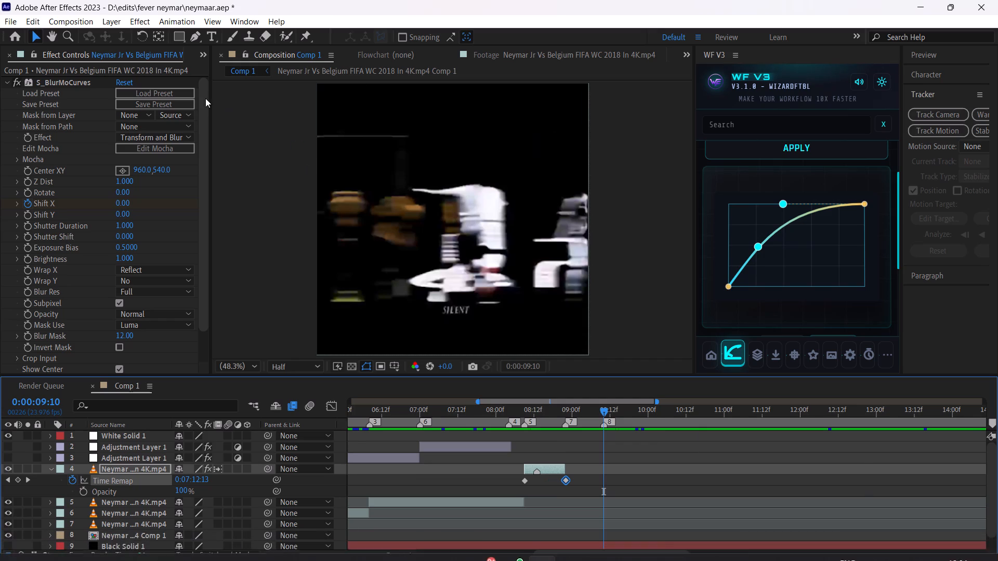
Scan the Neymar Jr Vs Belgium source footage between about 0:06:20 and 0:07:05 for the next clip, and play it from about 0:07:02.
click(508, 55)
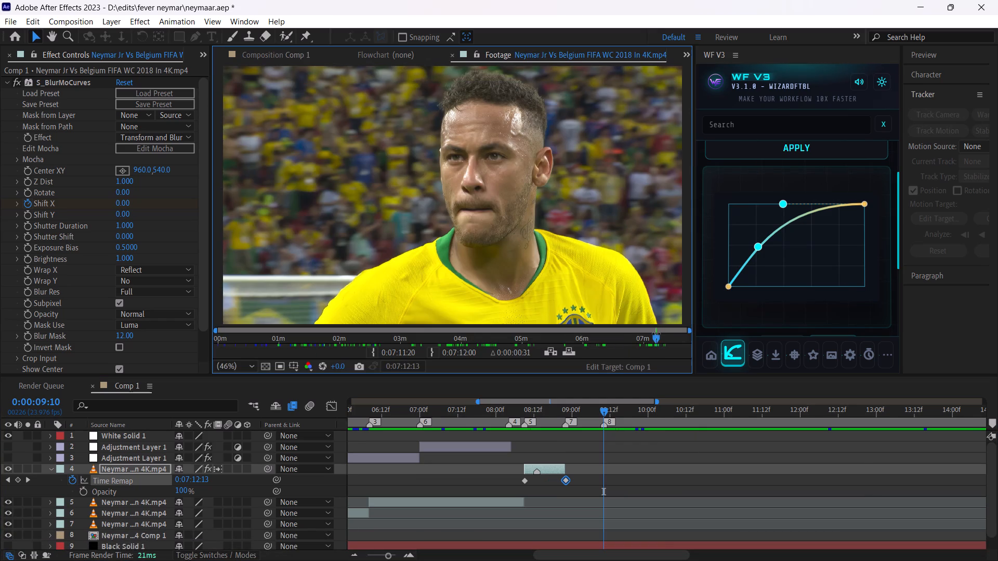
drag(656, 340, 604, 340)
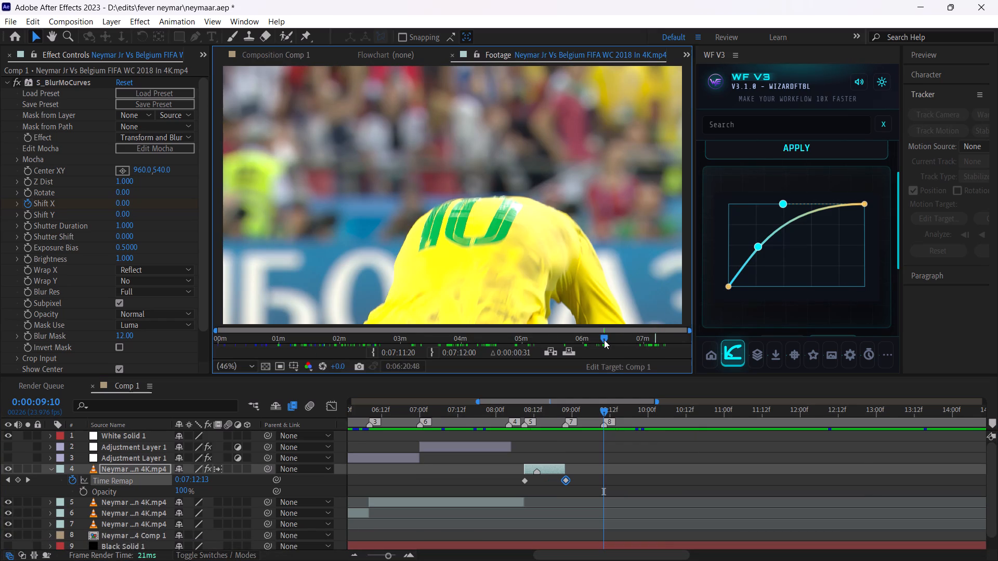
drag(604, 340, 614, 340)
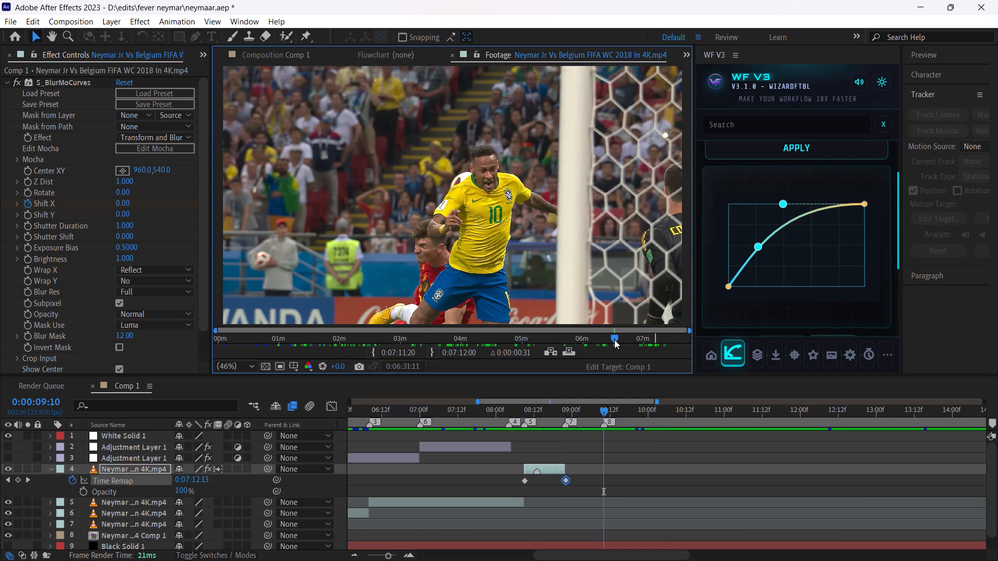
drag(614, 340, 623, 340)
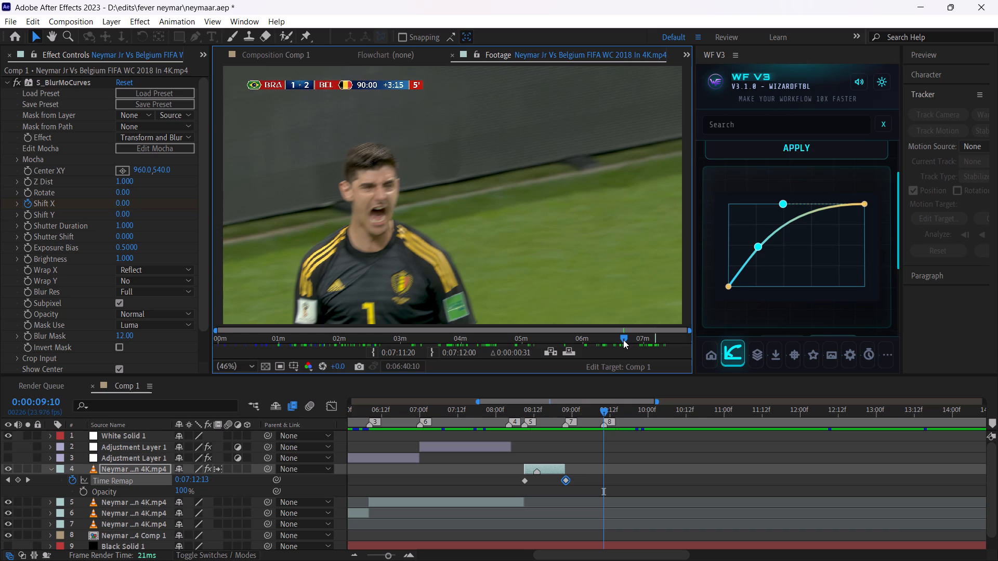
drag(623, 340, 631, 341)
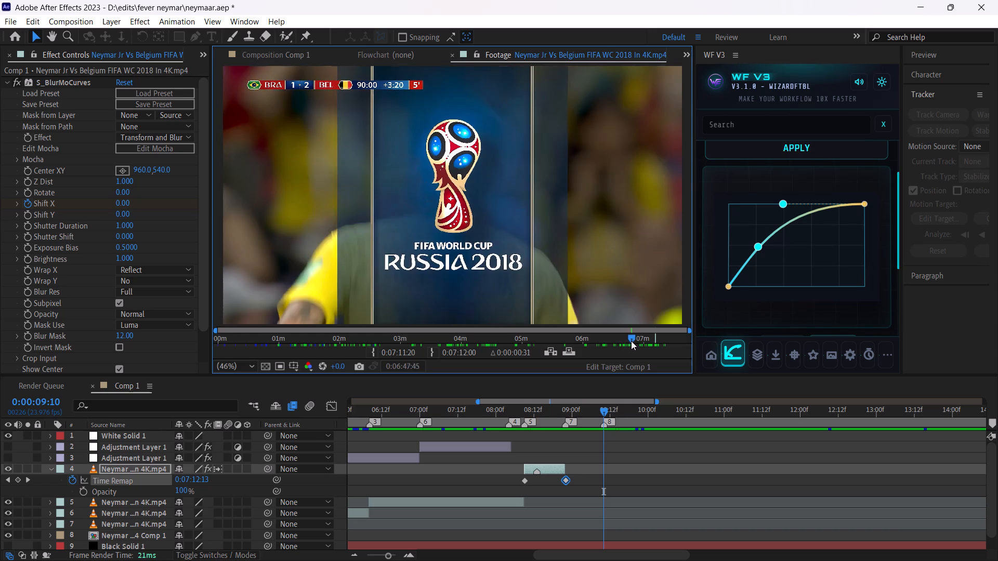
drag(631, 341, 636, 341)
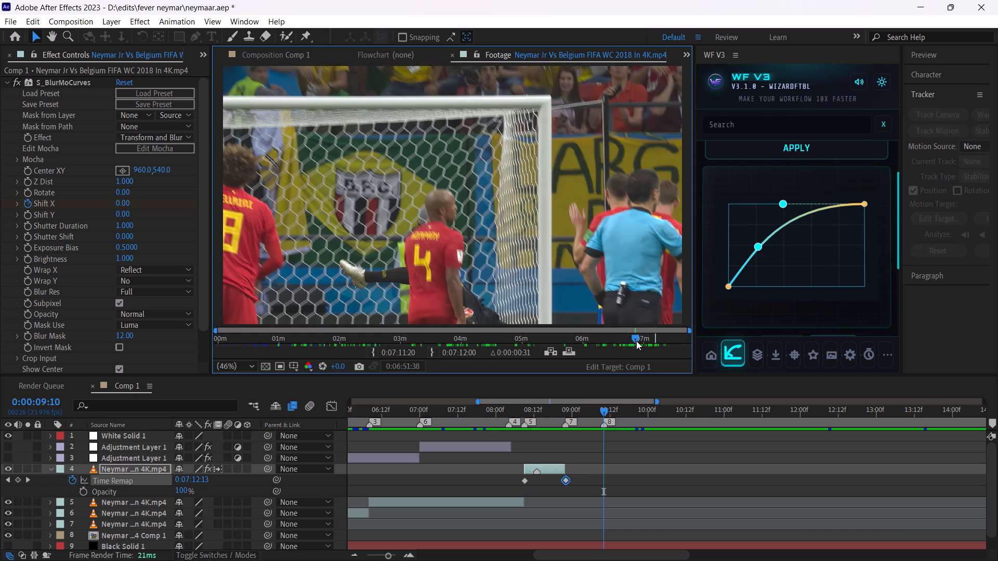
drag(636, 341, 644, 341)
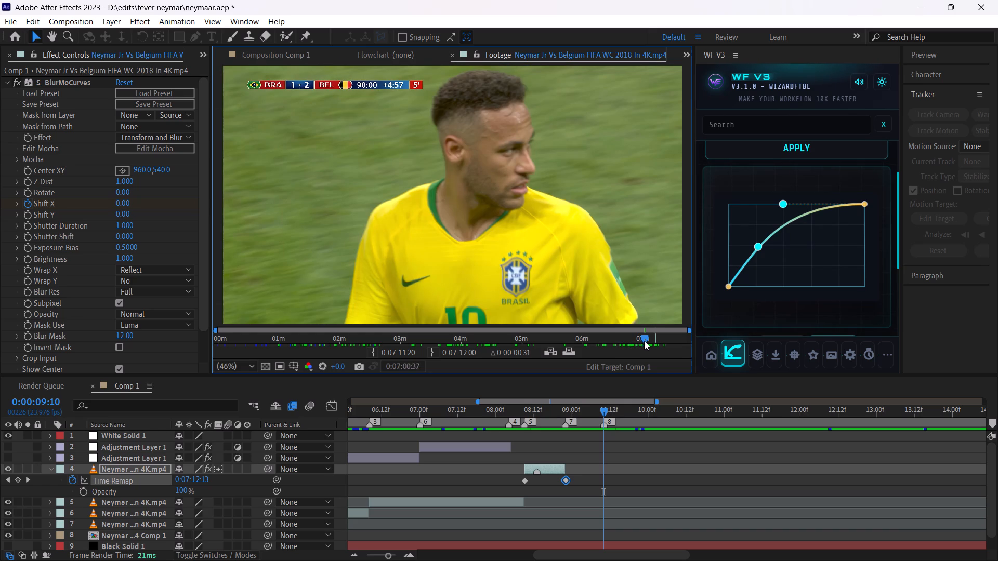
drag(644, 341, 648, 342)
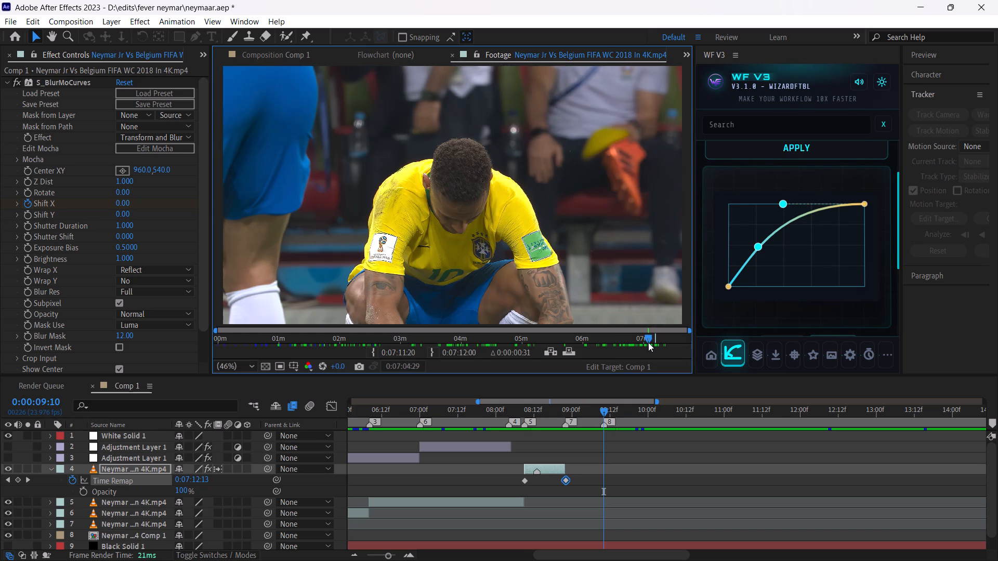
drag(648, 342, 646, 342)
key(space)
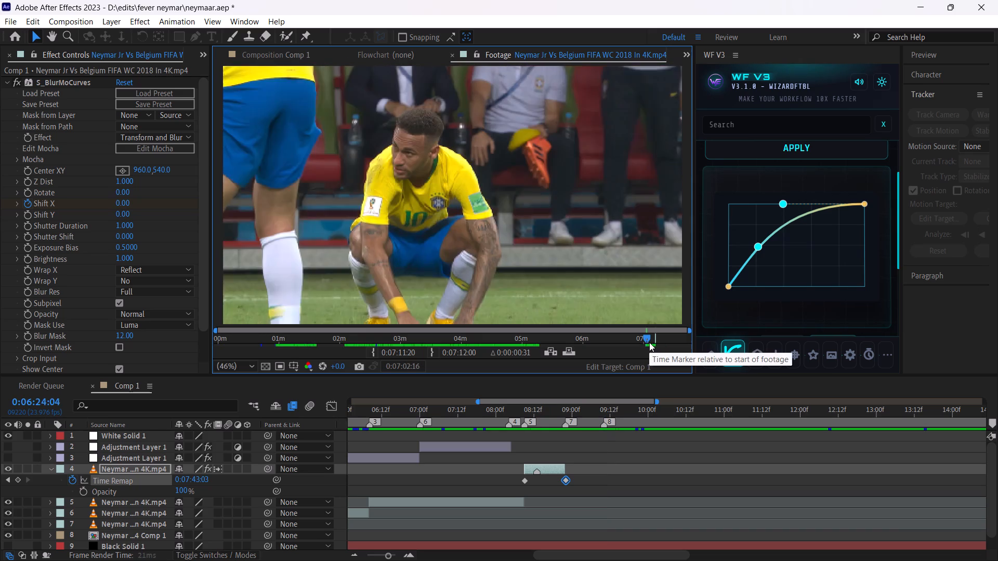
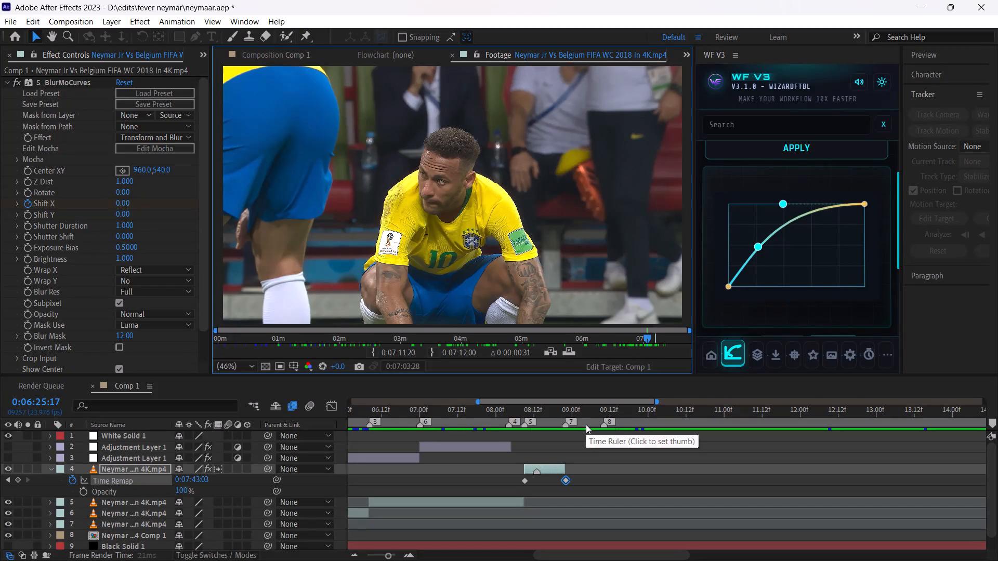
Set the Belgium source footage's in point to 0:07:02:42 and out point to 0:07:03:42 around the seated player.
key(ctrl+Left)
key(ctrl+Left)
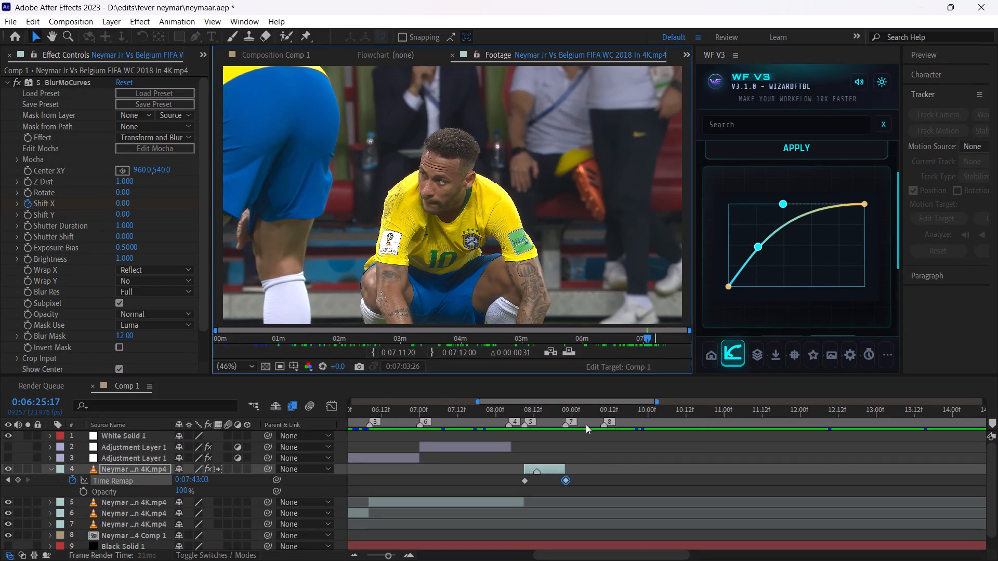
key(ctrl+Left)
key(ctrl+Left)
key(ctrl+Left)
key(ctrl+Left)
key(ctrl+shift+Left)
key(ctrl+shift+Left)
key(ctrl+shift+Left)
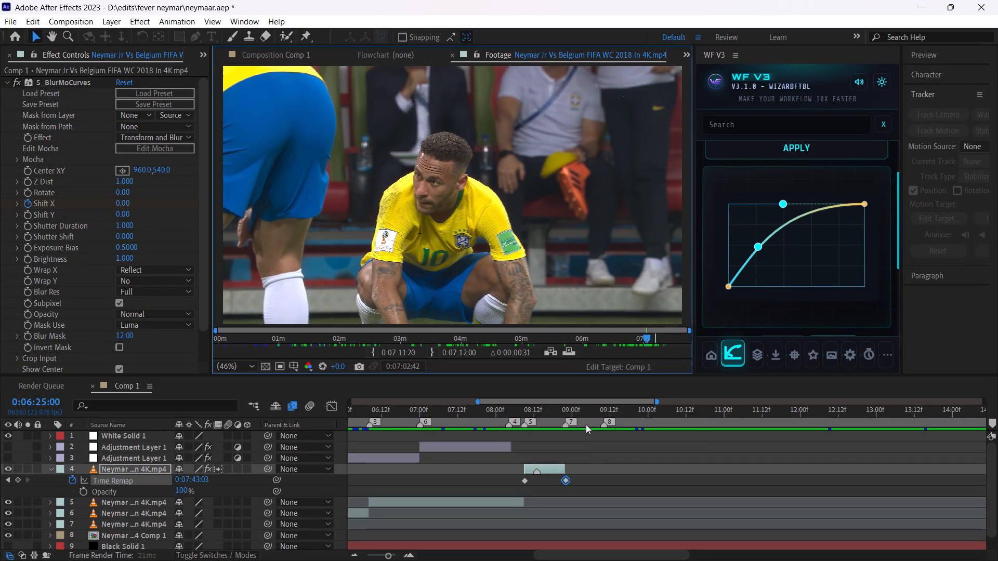
click(430, 354)
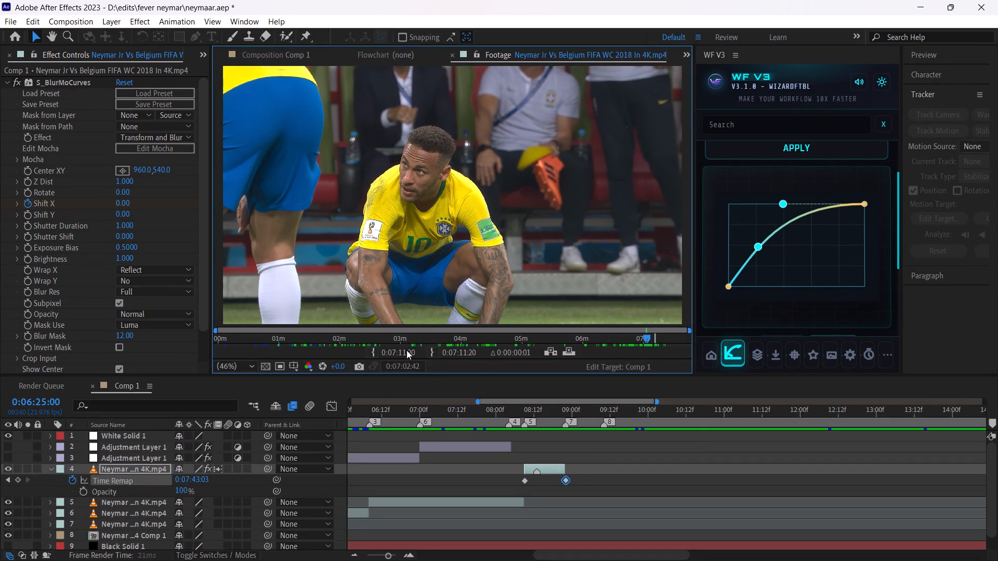
click(366, 351)
key(ctrl+shift+Right)
key(ctrl+shift+Right)
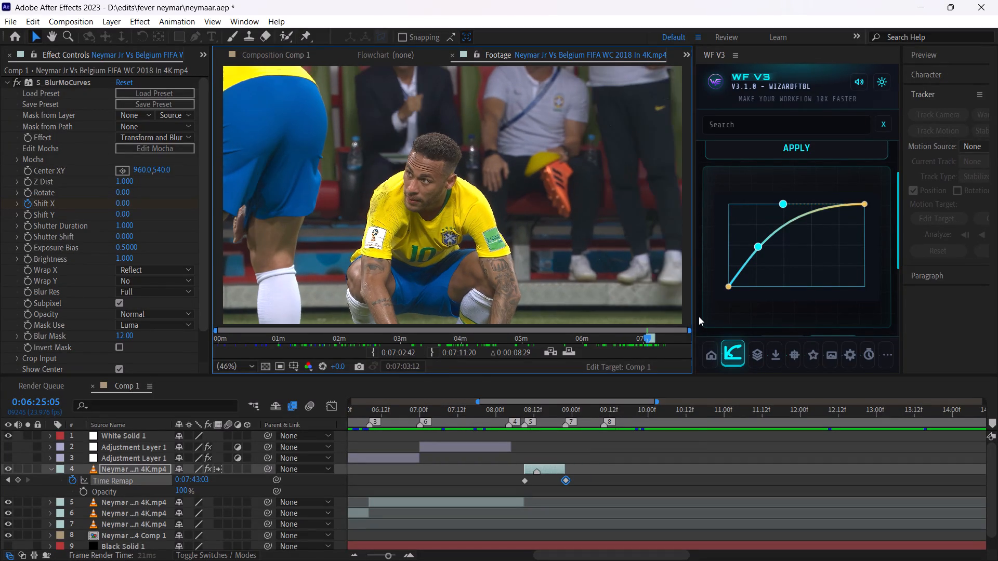
key(ctrl+shift+Right)
key(ctrl+shift+Right)
key(ctrl+shift+Right)
click(436, 348)
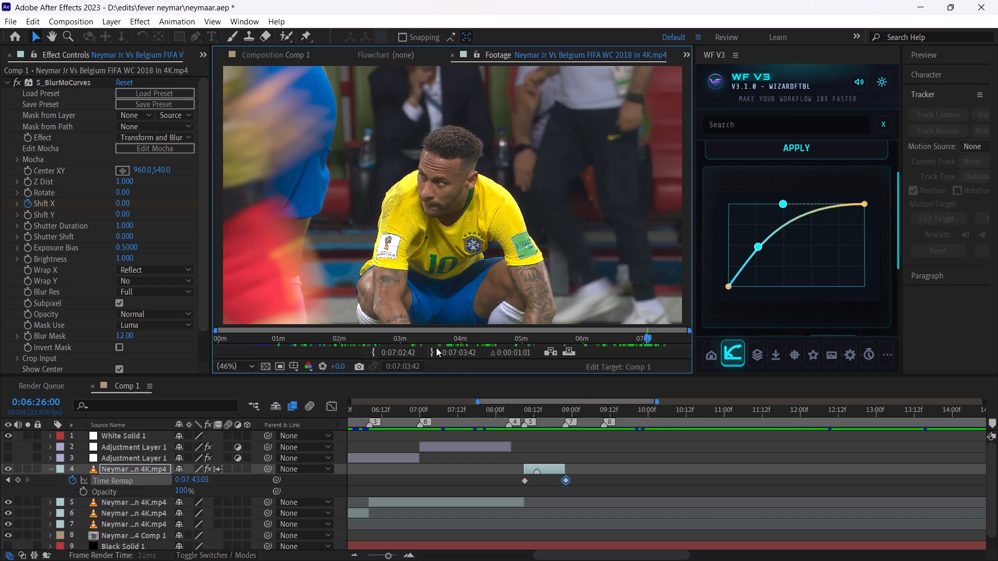
Add the trimmed seated-player footage to Comp 1 above the close-up layer, starting at marker 7 (0:00:08:22).
click(205, 54)
click(222, 70)
drag(53, 220, 179, 263)
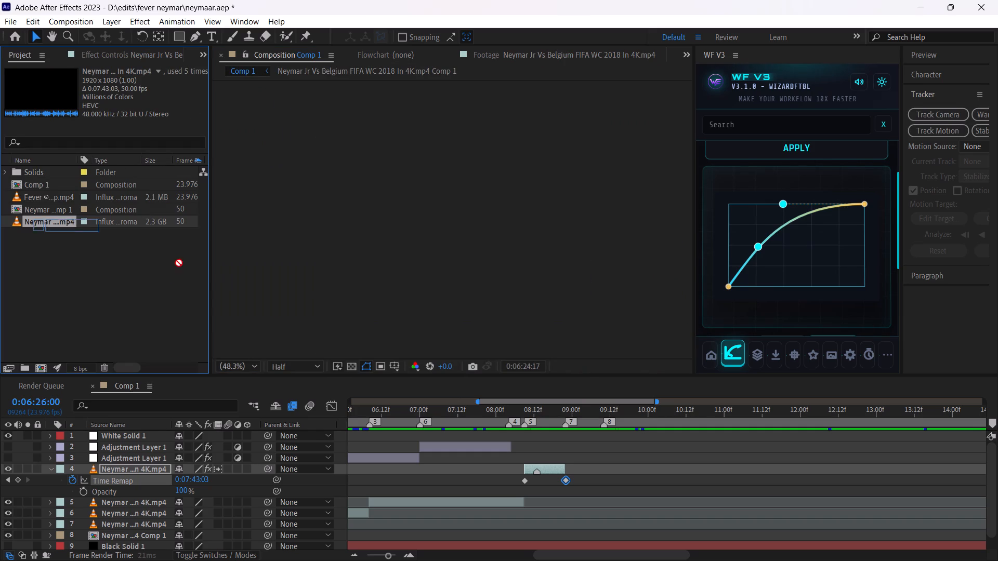
drag(179, 263, 573, 462)
drag(592, 468, 585, 468)
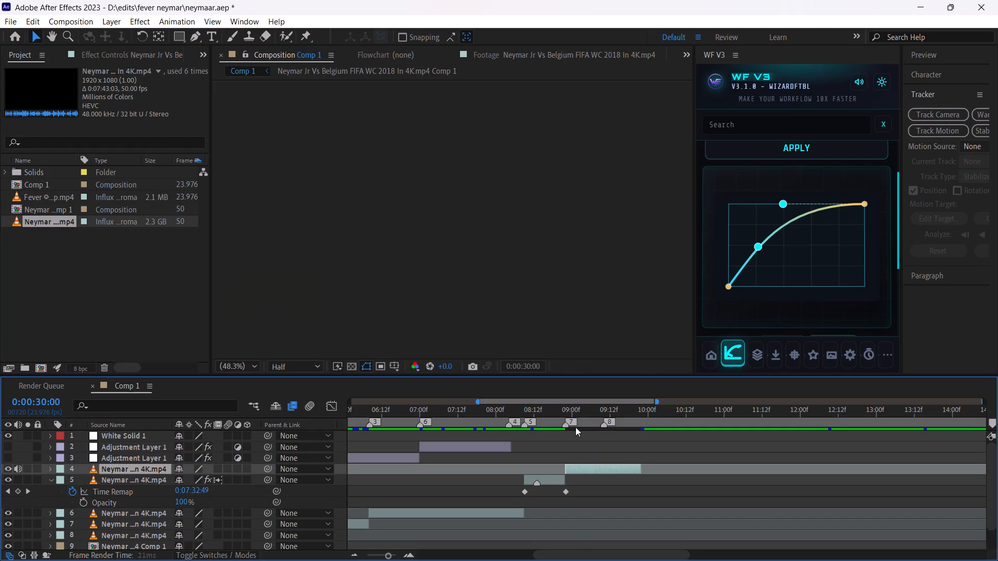
Split the new seated-player layer at marker 8 (0:00:09:10) and delete the remainder after it.
drag(567, 411, 605, 413)
key(ctrl+shift+d)
key(Delete)
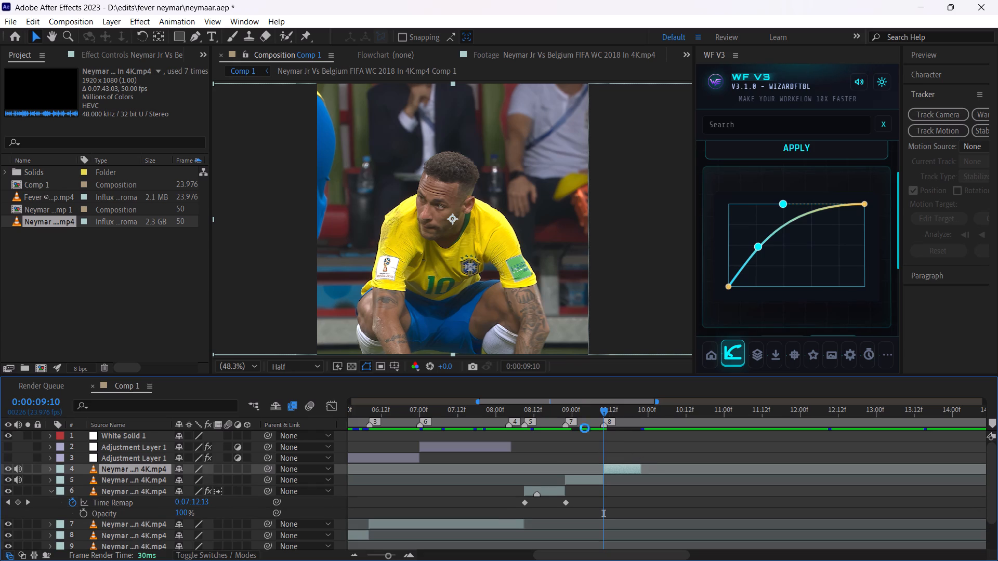
Compare the close-up clip with the Fever reference beneath it between about 0:00:08:14 and 0:00:08:22, temporarily hiding the close-up layer.
drag(581, 409, 565, 411)
click(582, 471)
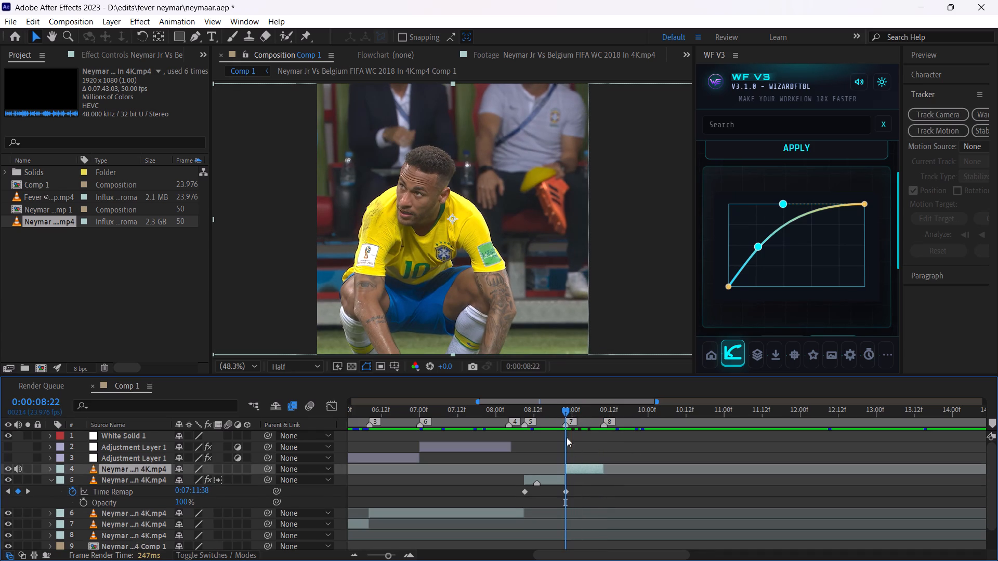
click(561, 399)
click(557, 411)
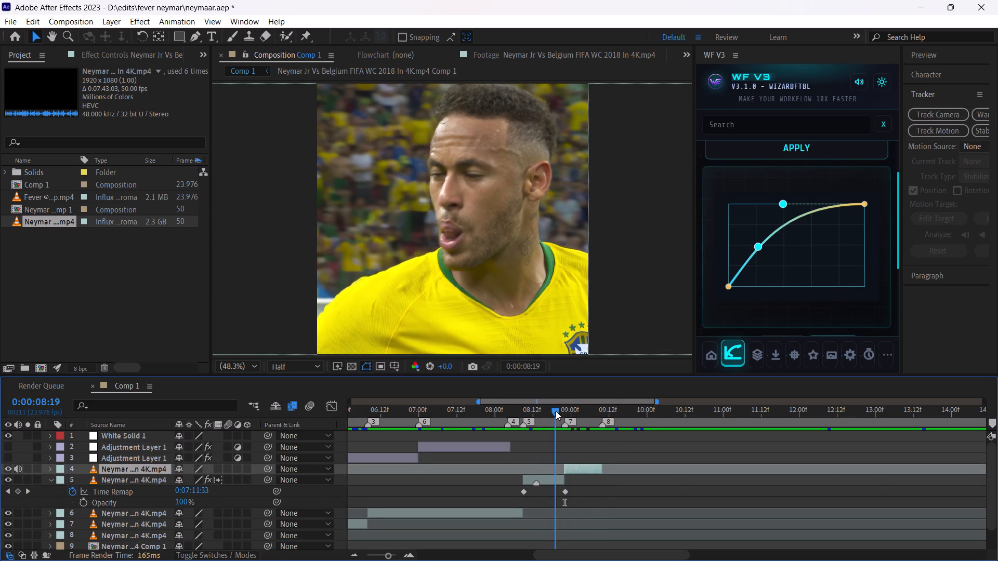
click(555, 475)
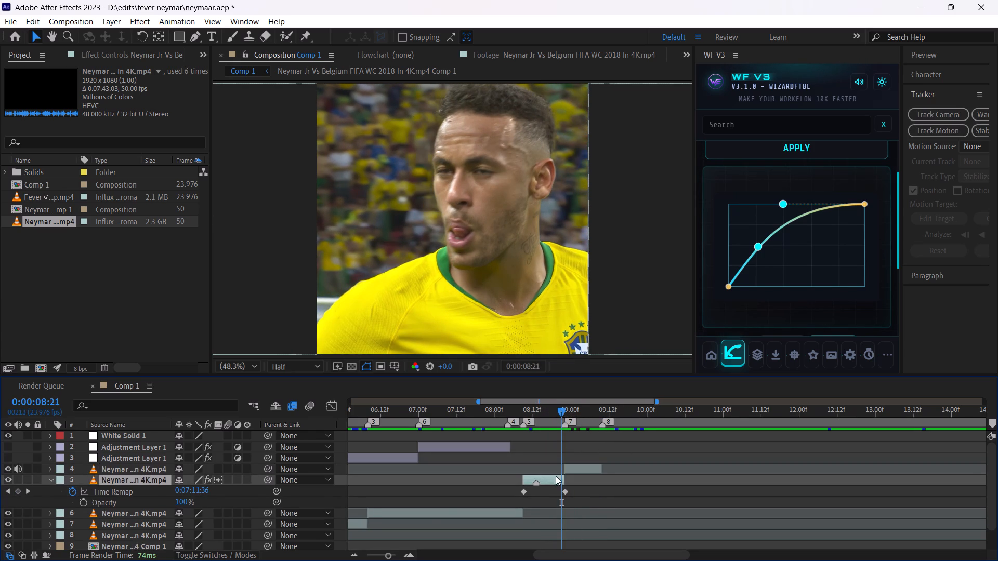
drag(388, 555, 393, 550)
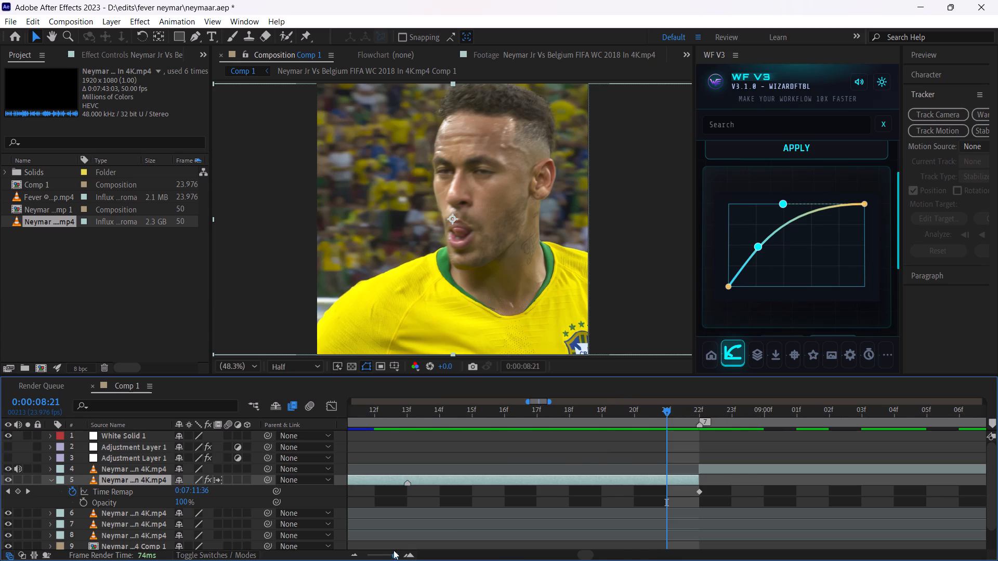
drag(393, 550, 399, 546)
drag(606, 410, 555, 423)
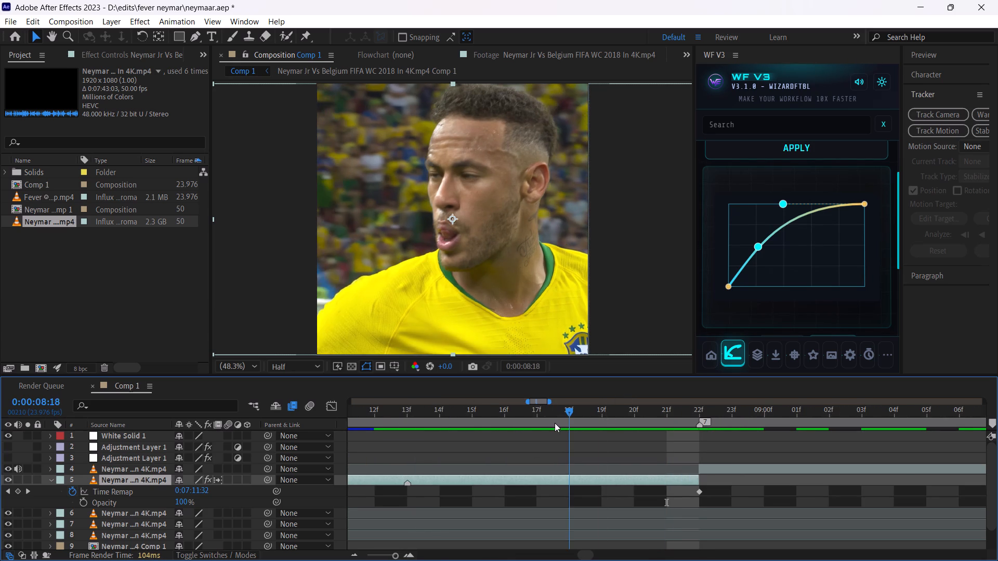
drag(555, 423, 544, 424)
click(5, 478)
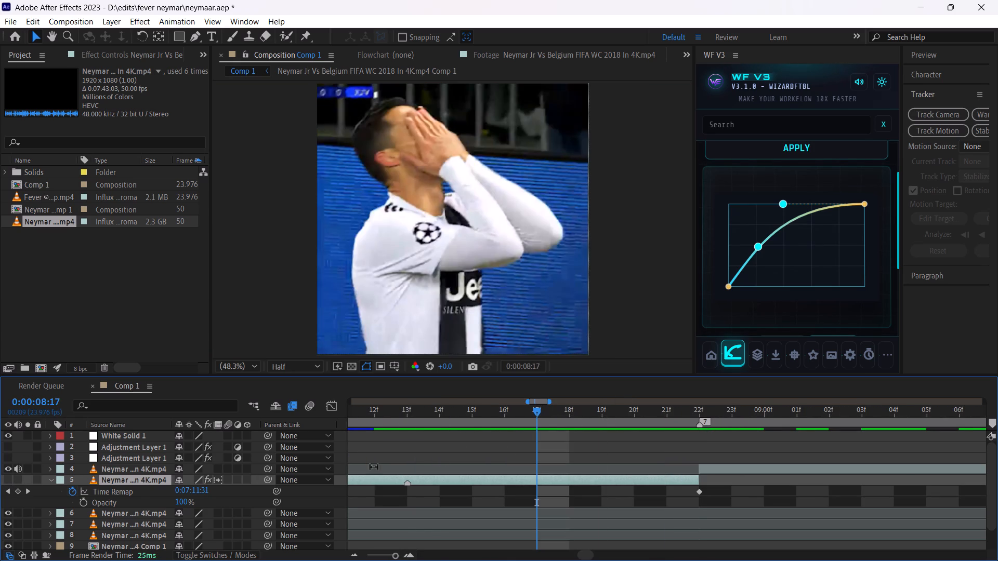
drag(536, 407, 421, 418)
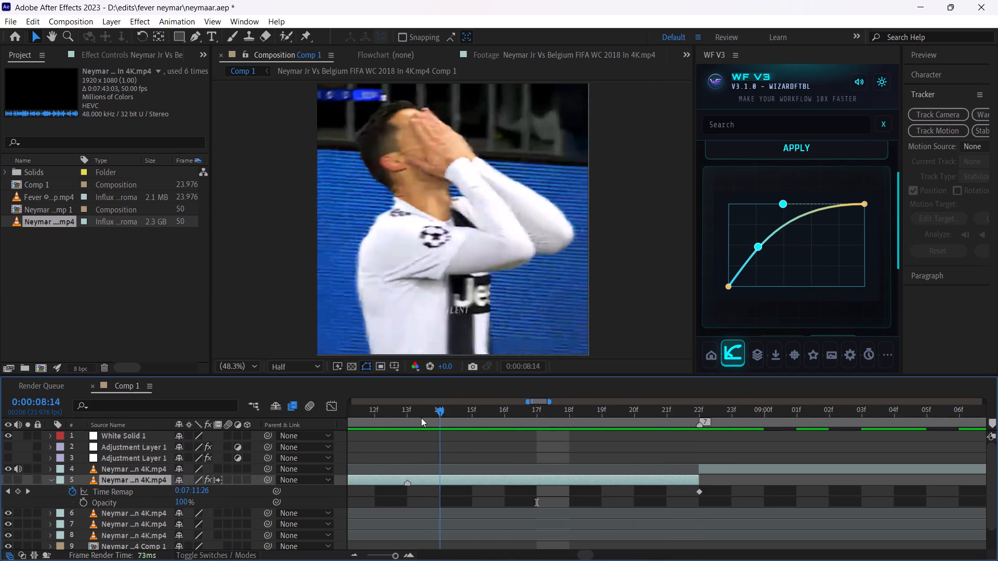
drag(421, 418, 542, 425)
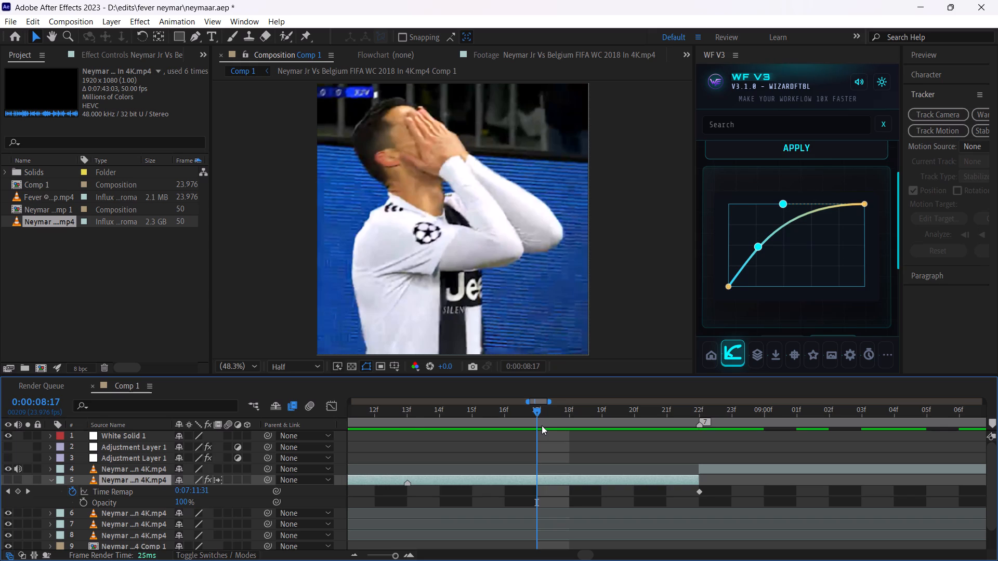
drag(542, 425, 542, 432)
click(9, 482)
In the close-up's S_BlurMoCurves effect, add a Shift Y keyframe of 0 at 0:00:08:17 and set Wrap Y to Reflect.
click(537, 408)
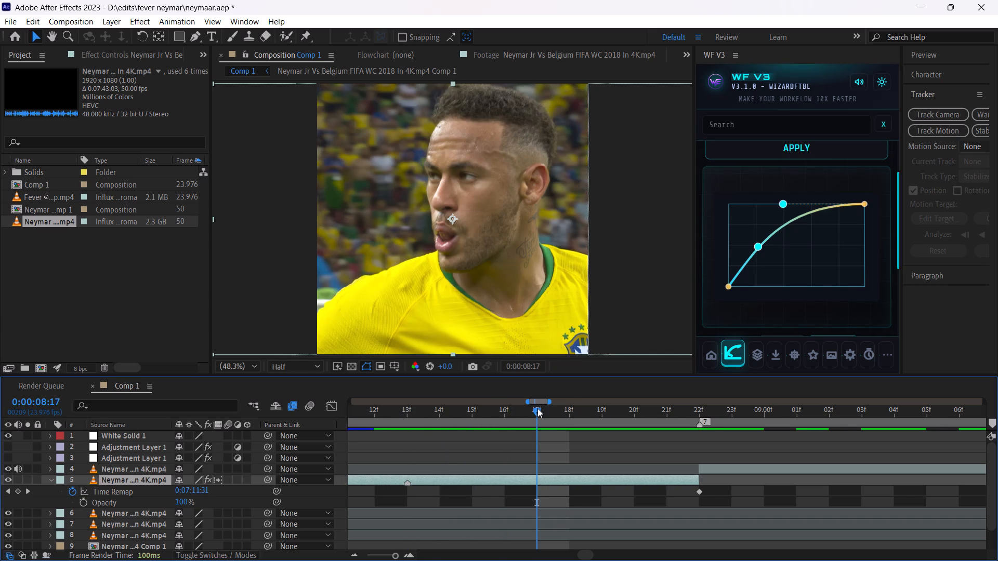
click(131, 59)
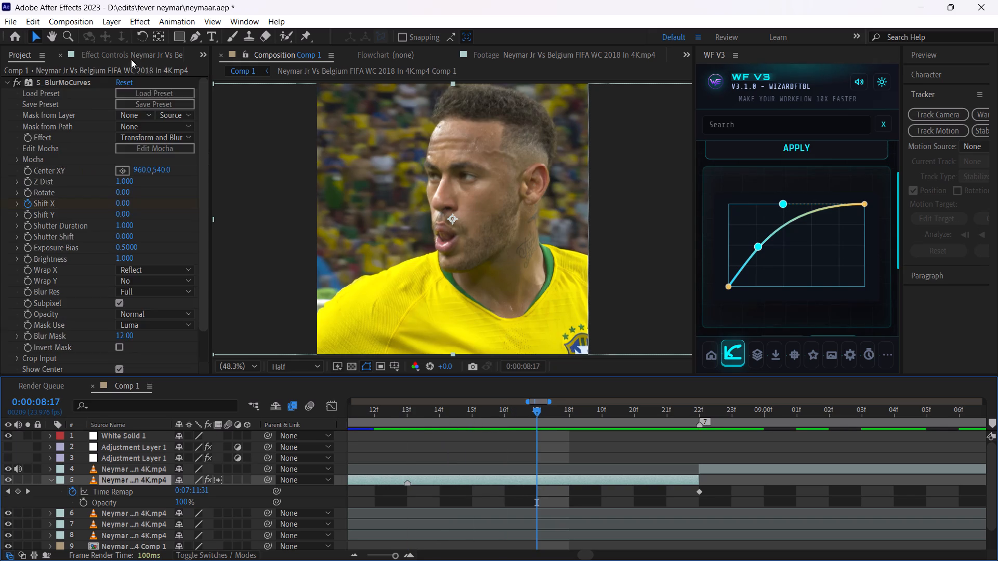
click(31, 218)
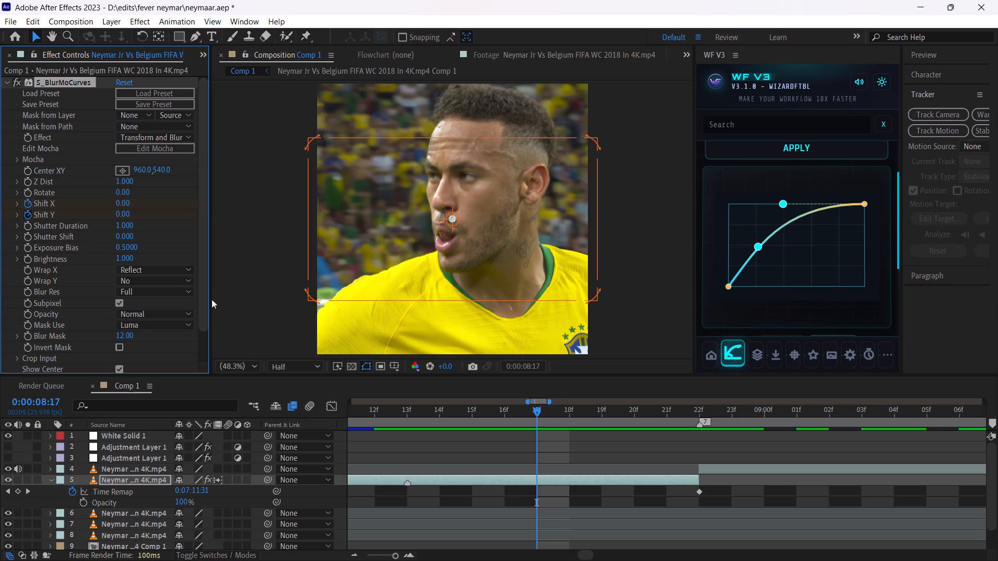
click(162, 285)
click(154, 319)
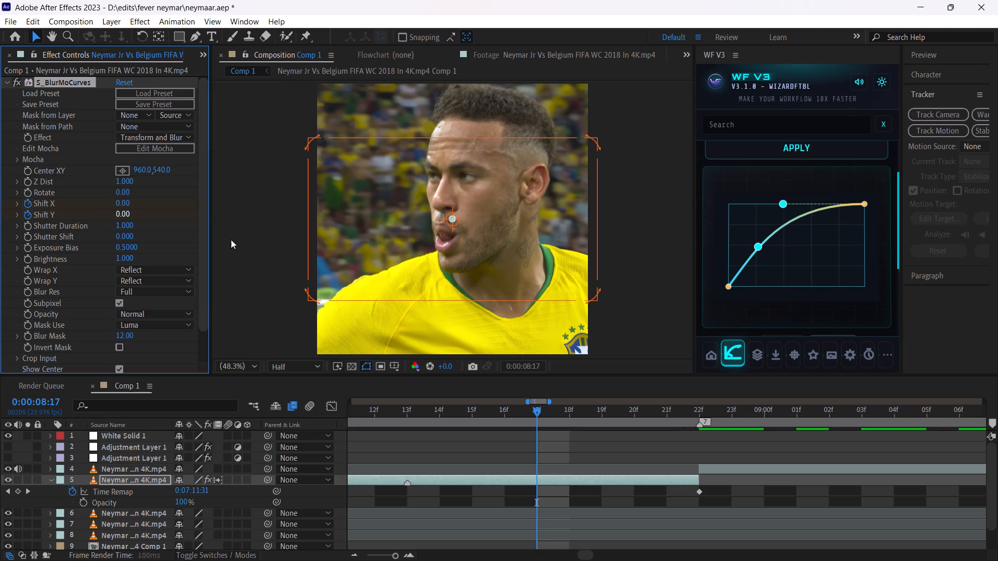
Set a Shift Y keyframe of 60 at 0:00:08:21 on the close-up.
drag(536, 410, 677, 415)
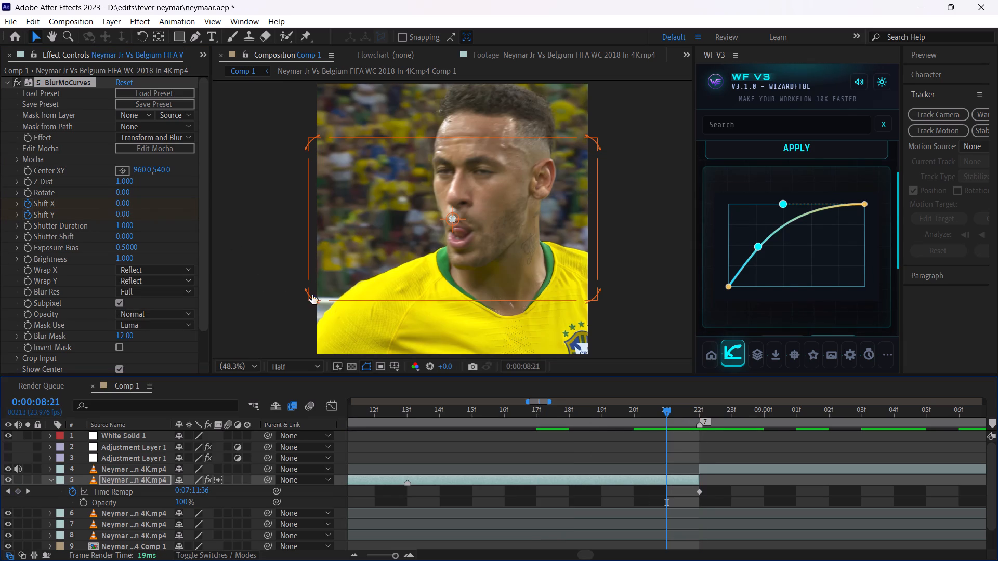
click(125, 217)
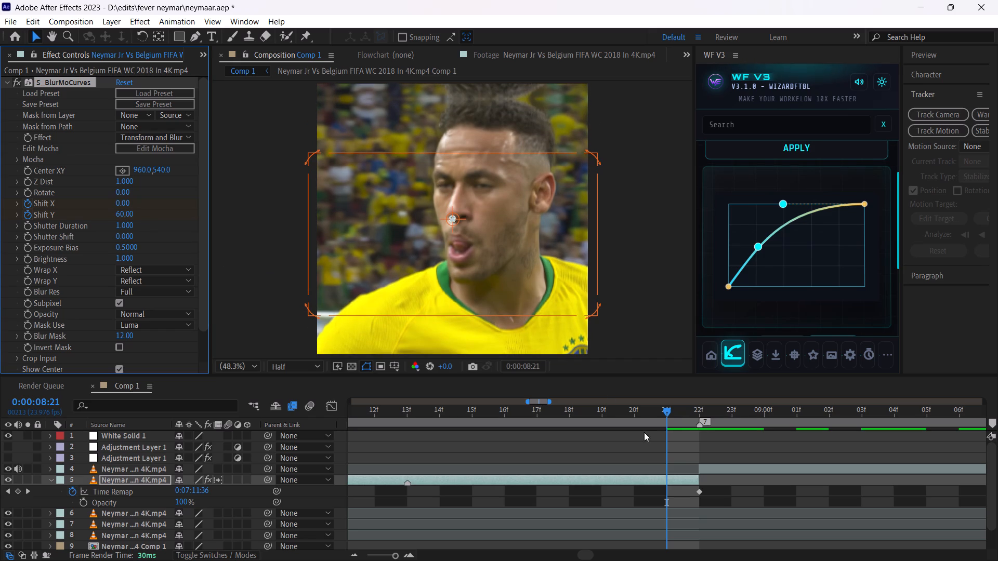
Apply Easy Ease and the current WF V3 curve to both Shift Y keyframes on the close-up.
key(u)
key(u)
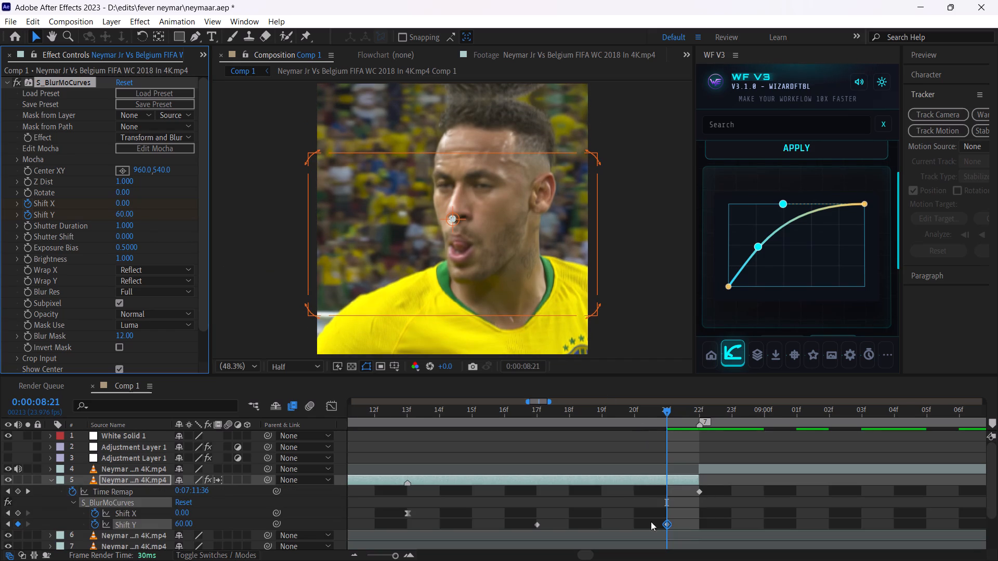
drag(694, 514, 490, 532)
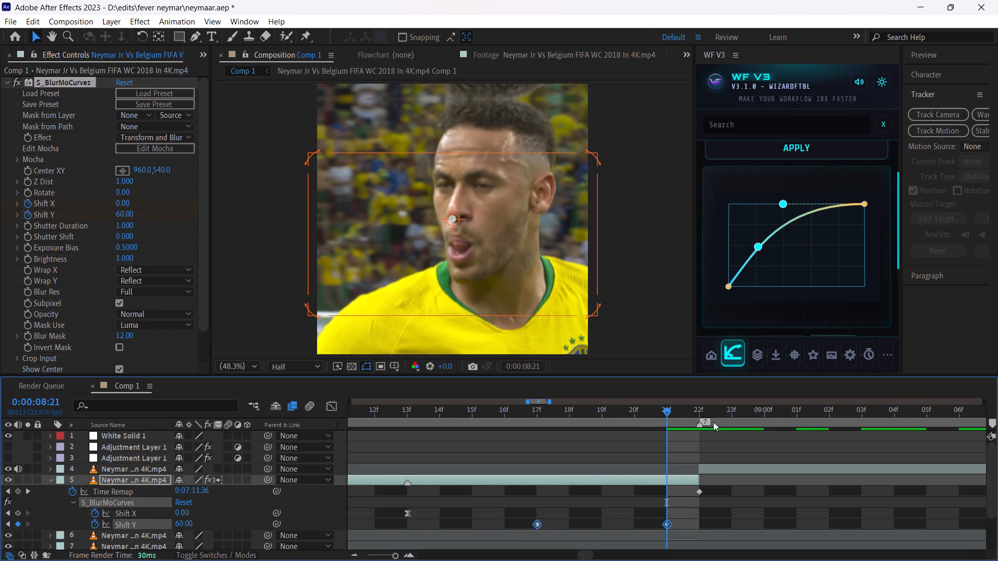
key(F9)
click(782, 157)
Play back the close-up's blur moves and the cut to the seated player, starting from about 0:00:08:14 and again from about 0:00:08:06.
drag(587, 407, 564, 406)
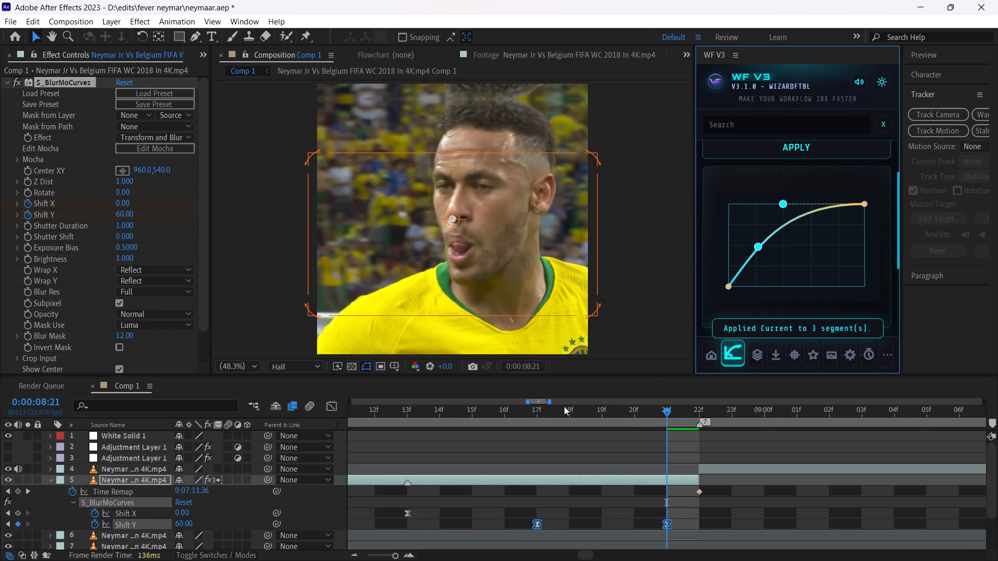
drag(564, 406, 450, 408)
key(space)
key(space)
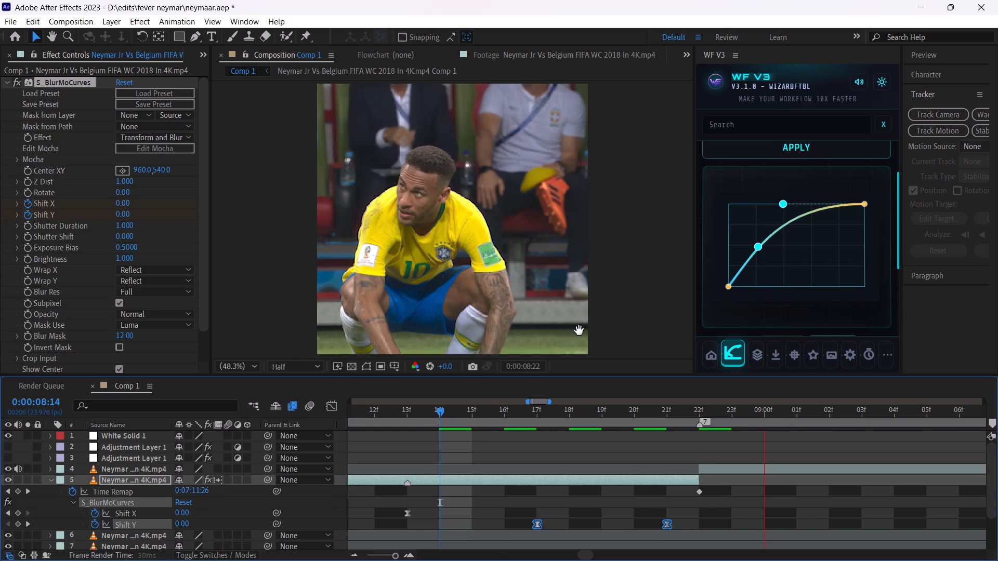
drag(595, 411, 530, 434)
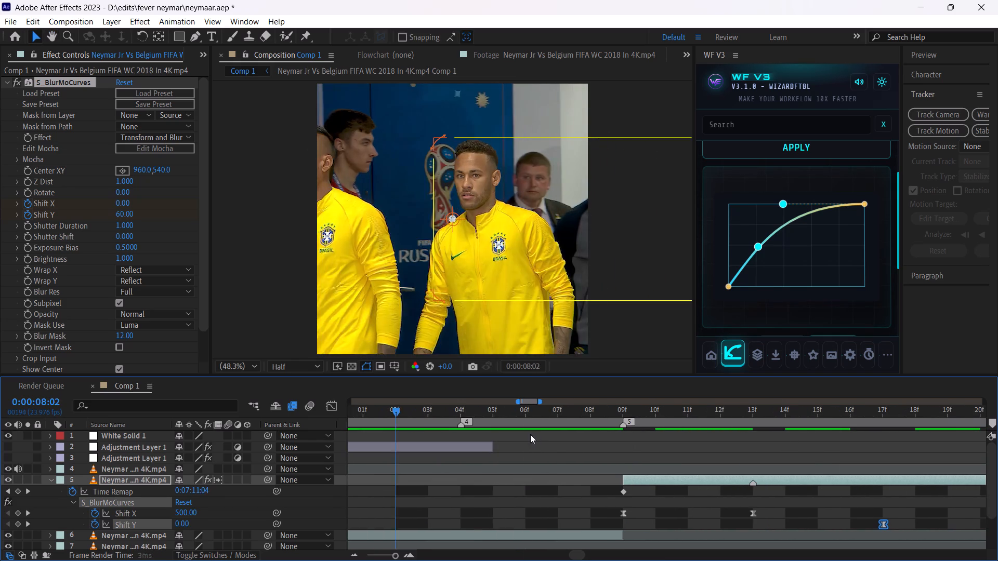
drag(530, 434, 528, 434)
key(space)
key(space)
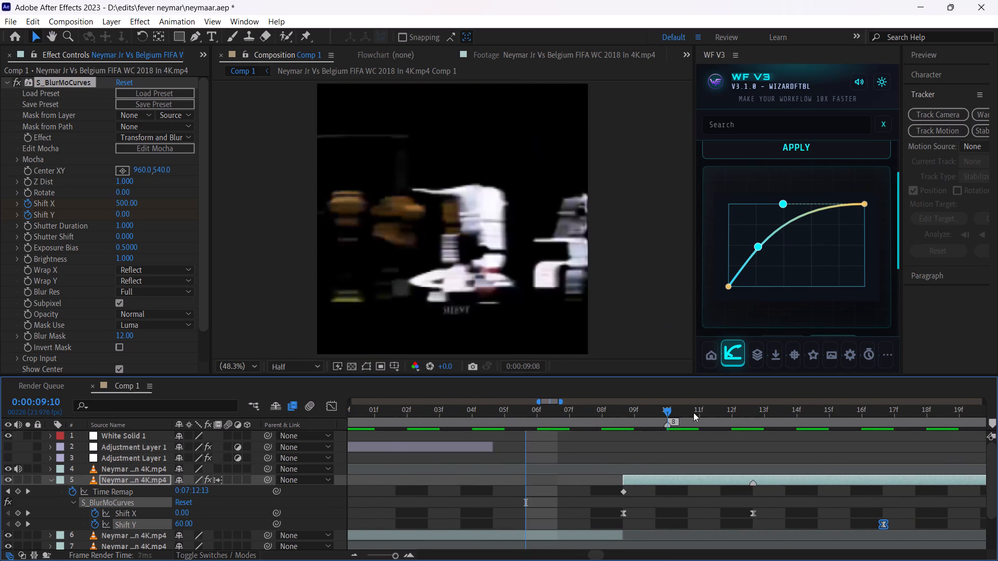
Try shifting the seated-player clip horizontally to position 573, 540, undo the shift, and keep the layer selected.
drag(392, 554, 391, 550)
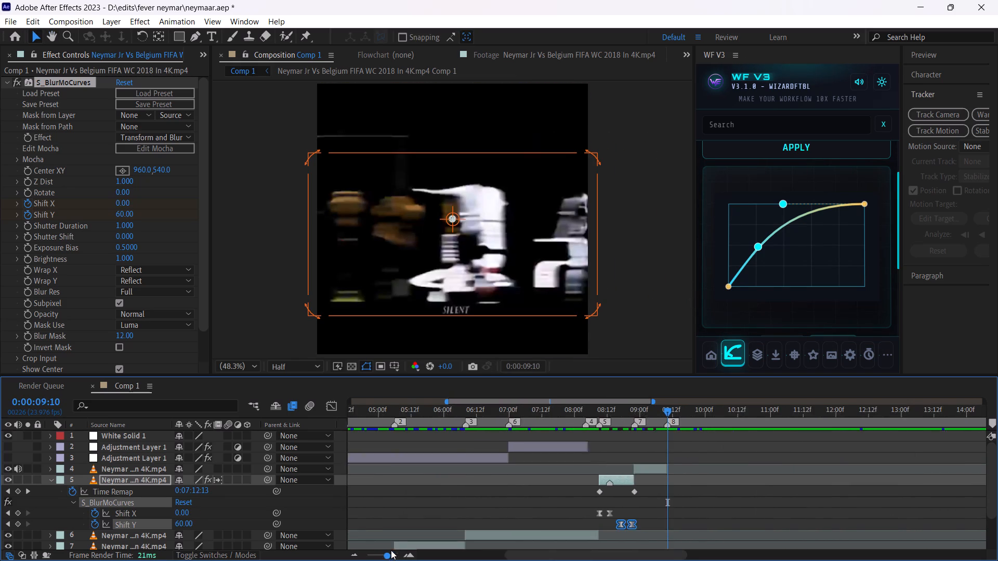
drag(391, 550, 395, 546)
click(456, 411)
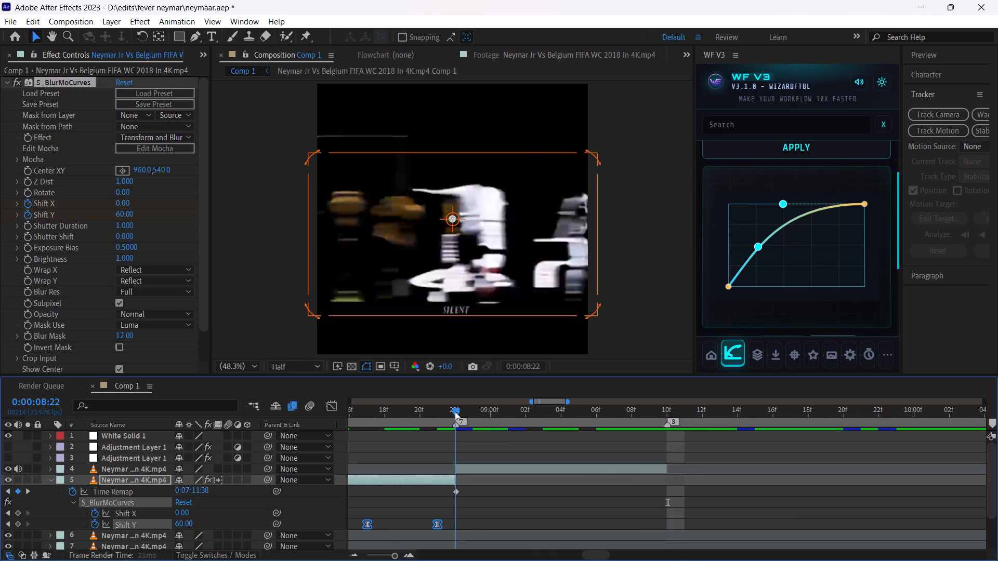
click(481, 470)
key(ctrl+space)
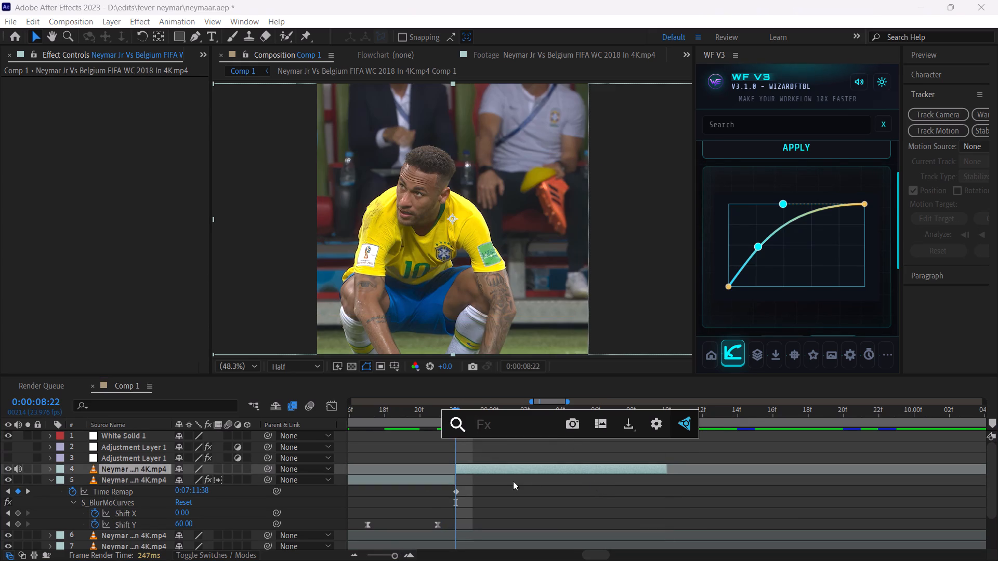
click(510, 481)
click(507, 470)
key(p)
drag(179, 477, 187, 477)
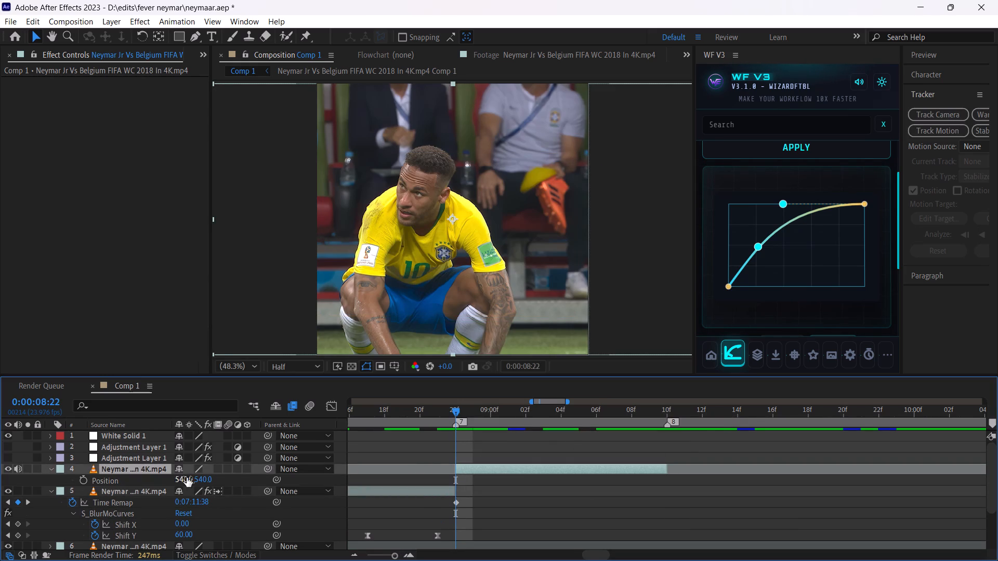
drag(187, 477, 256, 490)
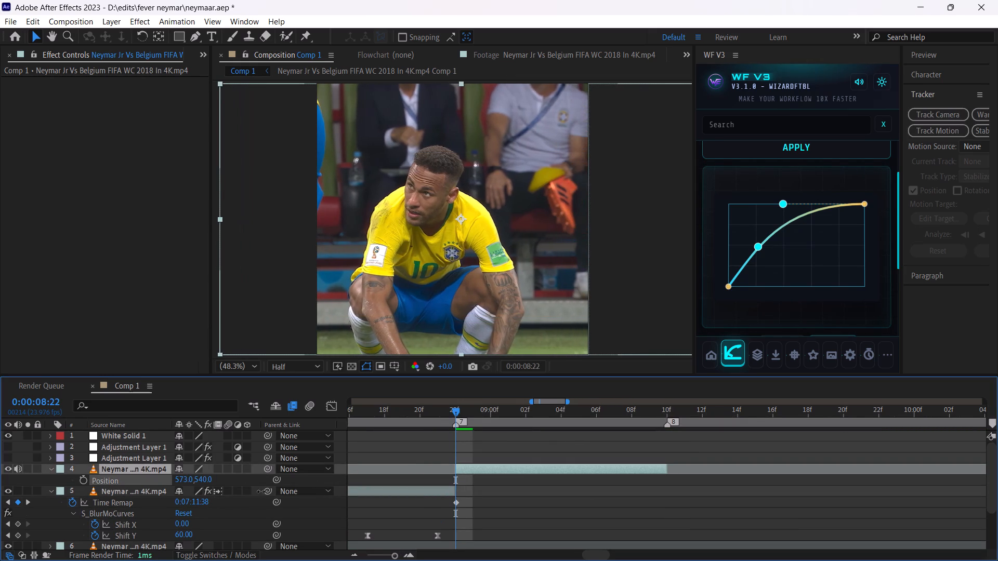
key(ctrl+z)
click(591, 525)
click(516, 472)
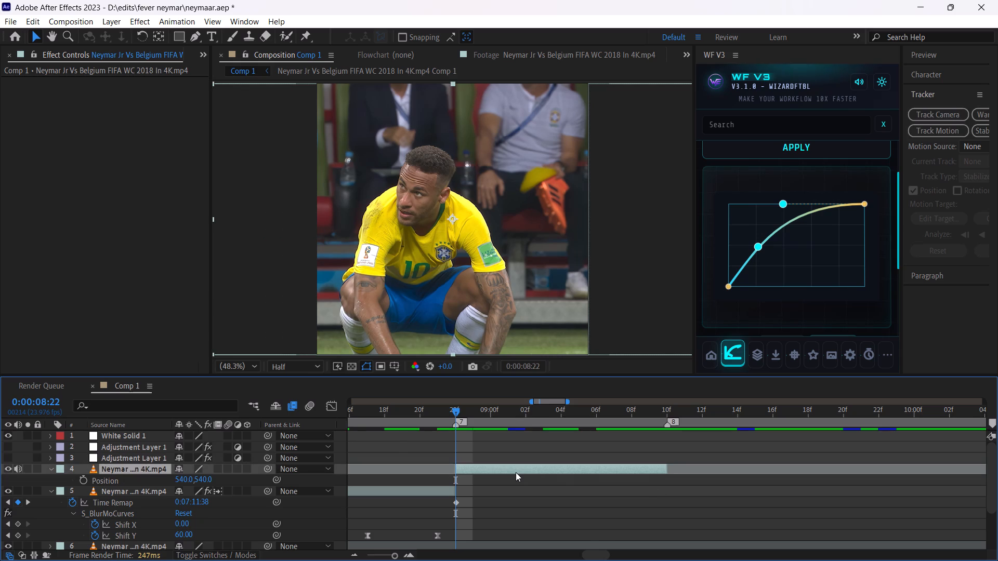
Apply the S_BlurMoCurves effect to the seated-player clip.
key(ctrl+space)
text(blu)
text(rm)
key(Return)
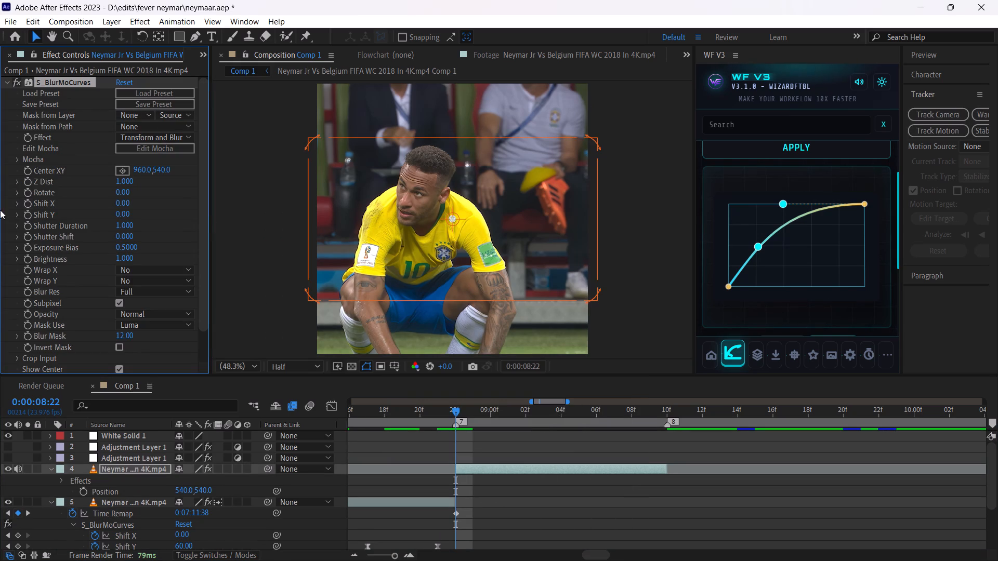
Set a Shift Y keyframe of -200 at 0:00:08:22 on the seated-player clip, with Wrap Y set to Reflect.
click(25, 215)
drag(124, 211, 112, 212)
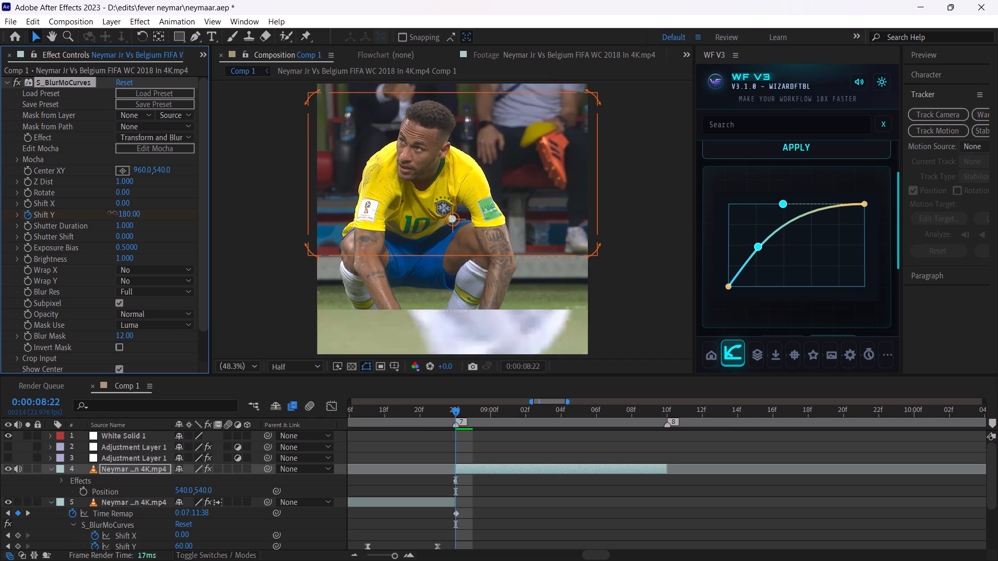
drag(112, 212, 108, 212)
click(148, 282)
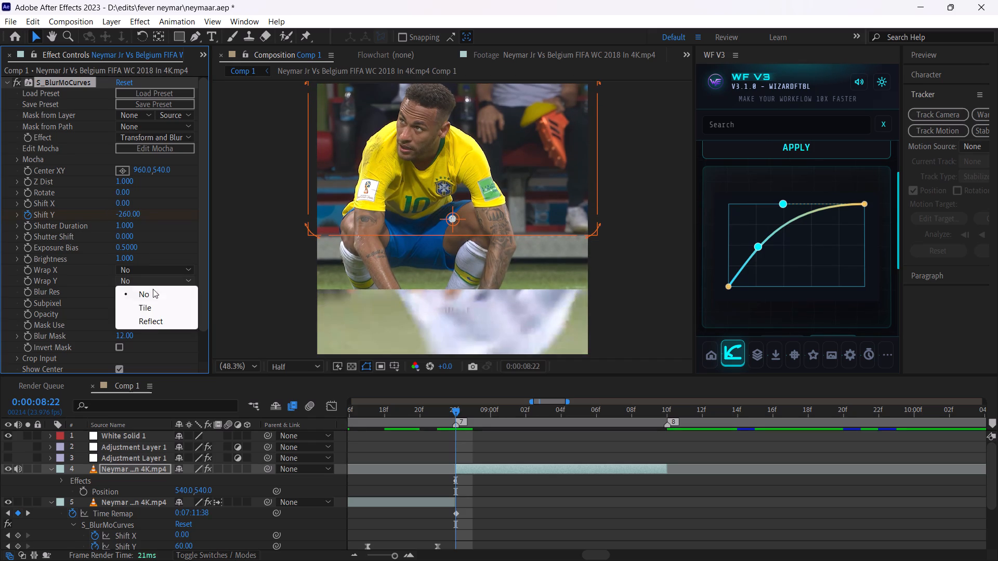
click(156, 320)
click(128, 215)
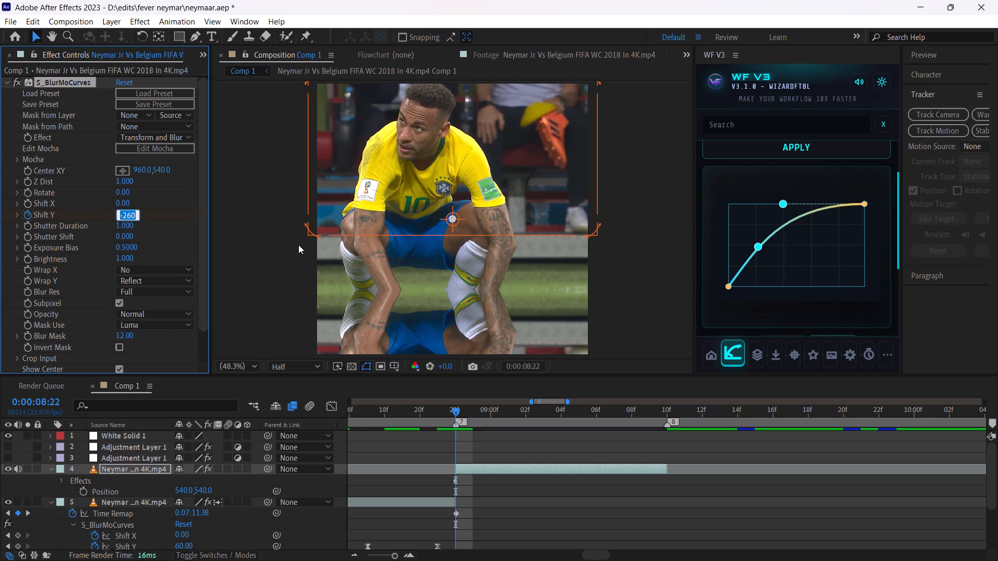
text(-200)
key(Return)
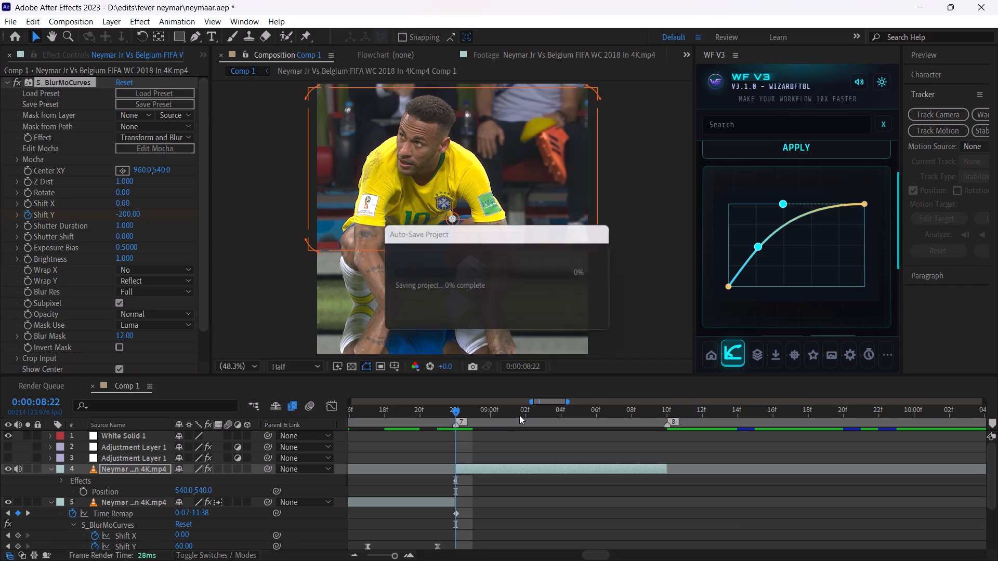
Mute the seated-player clip's audio.
click(18, 469)
Hide the seated-player clip temporarily to examine the reference's shift after the cut, ending at 0:00:09:01.
click(6, 470)
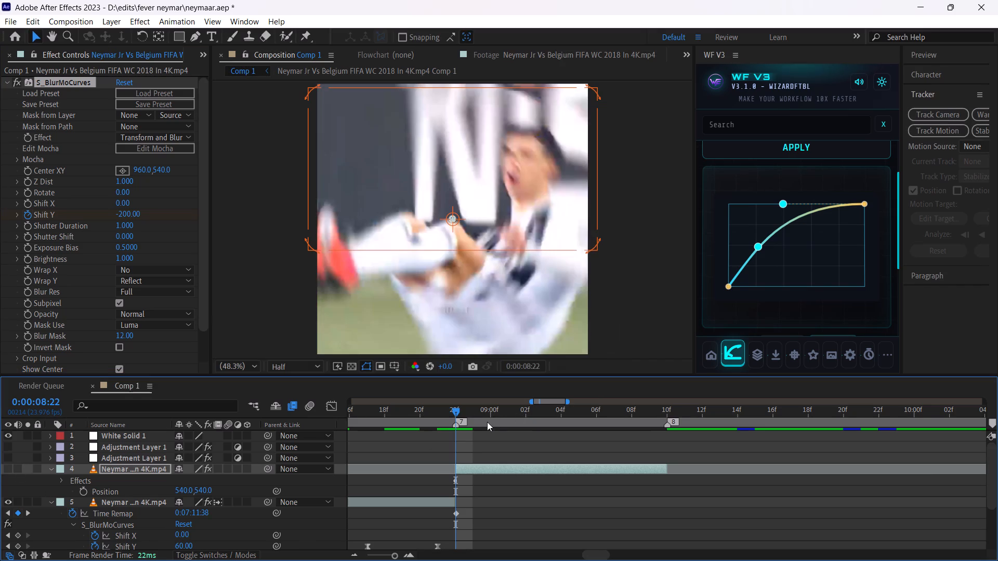
drag(461, 409, 534, 413)
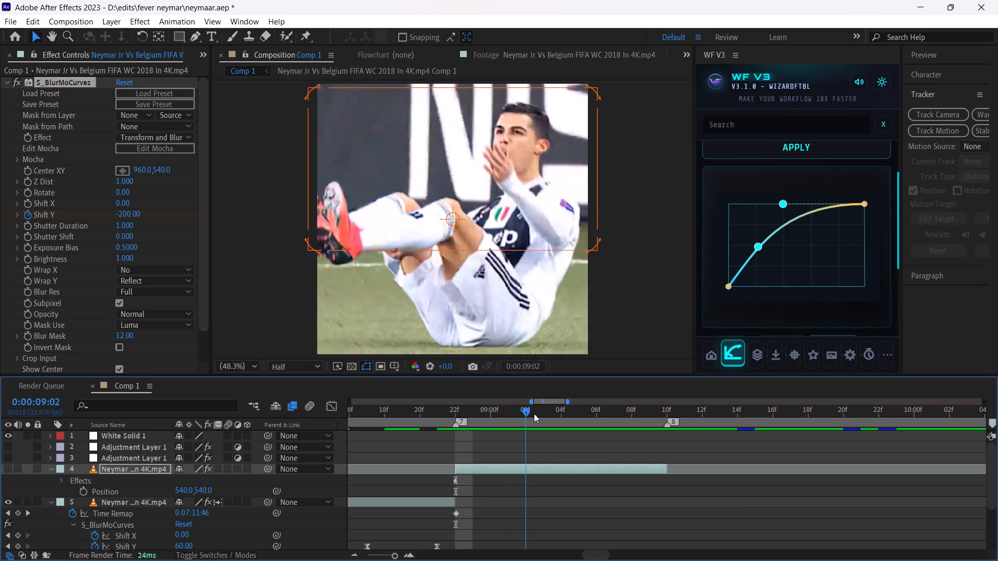
drag(534, 413, 439, 419)
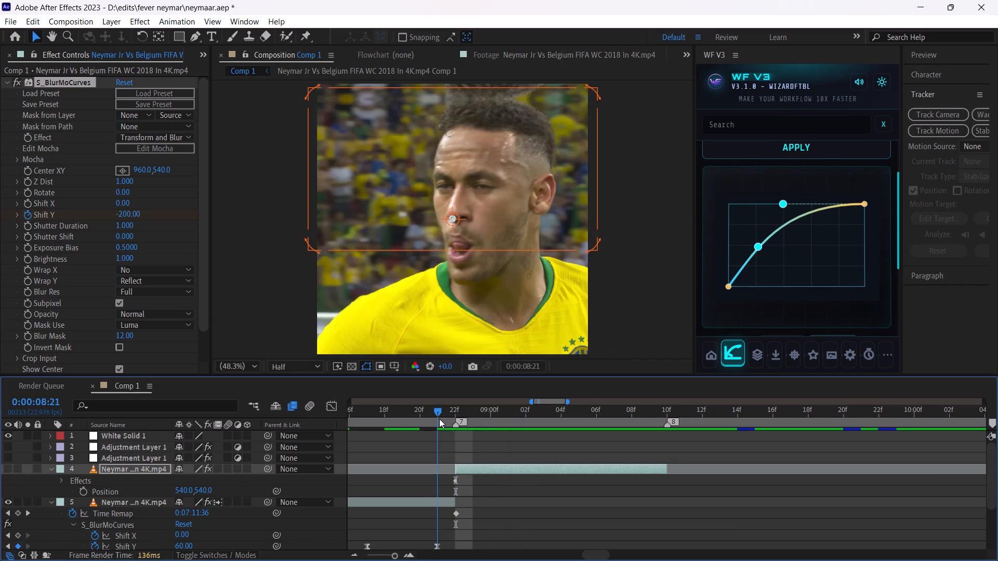
drag(439, 419, 513, 424)
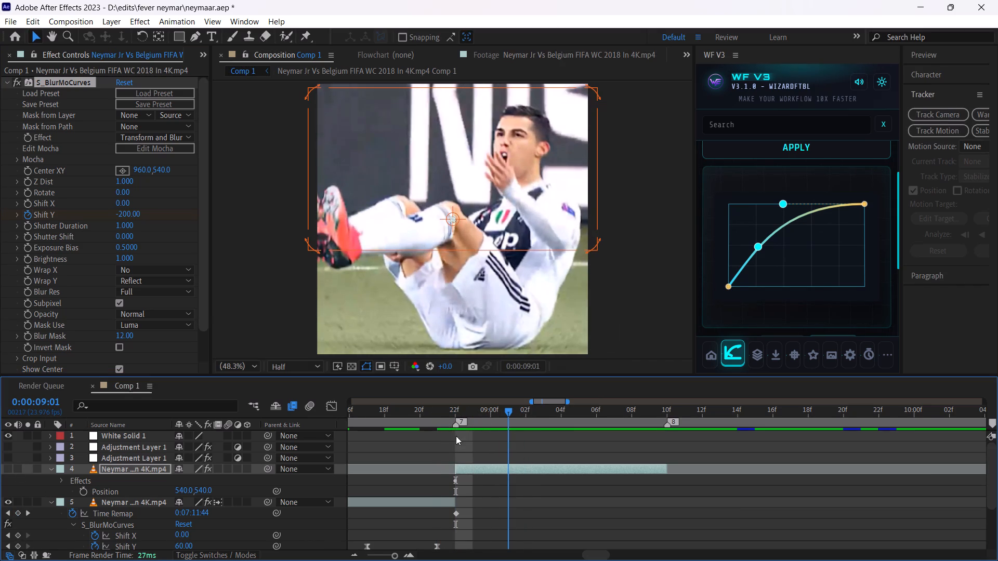
click(8, 471)
Set a Shift Y keyframe of 0 at 0:00:09:01 on the seated-player clip.
key(u)
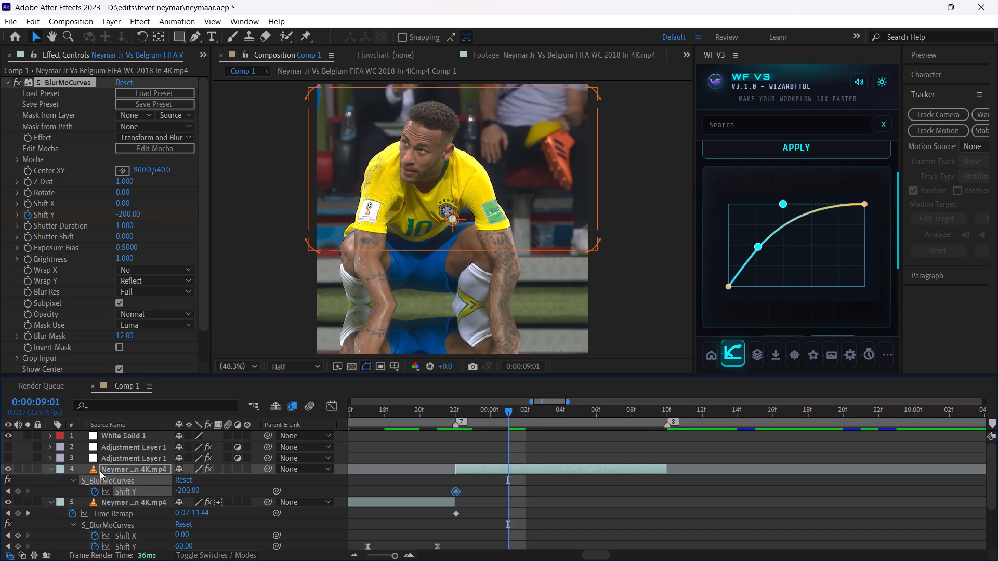
click(192, 490)
key(0)
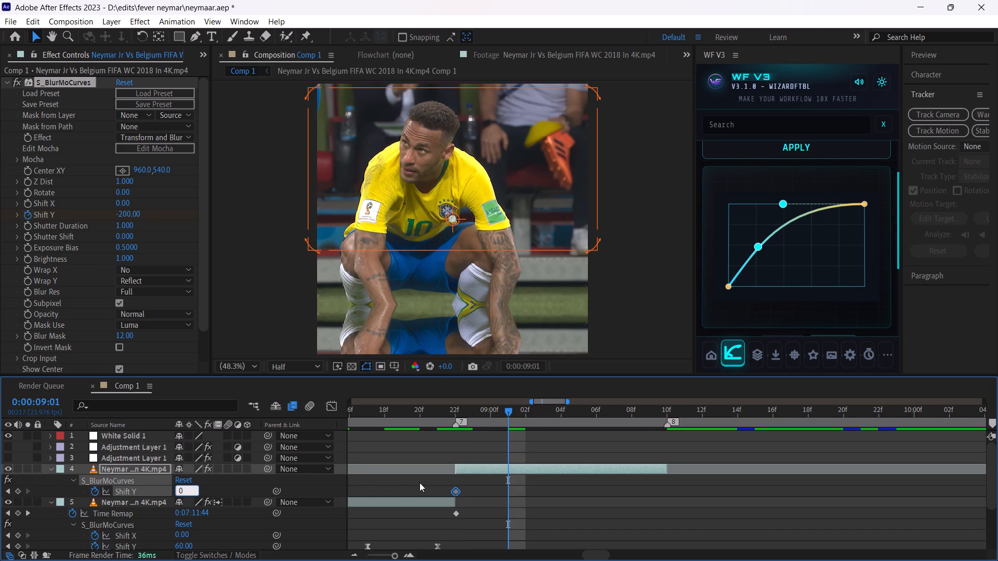
click(411, 482)
Apply Easy Ease and the current WF V3 curve to both Shift Y keyframes on the seated-player clip.
drag(384, 472, 536, 499)
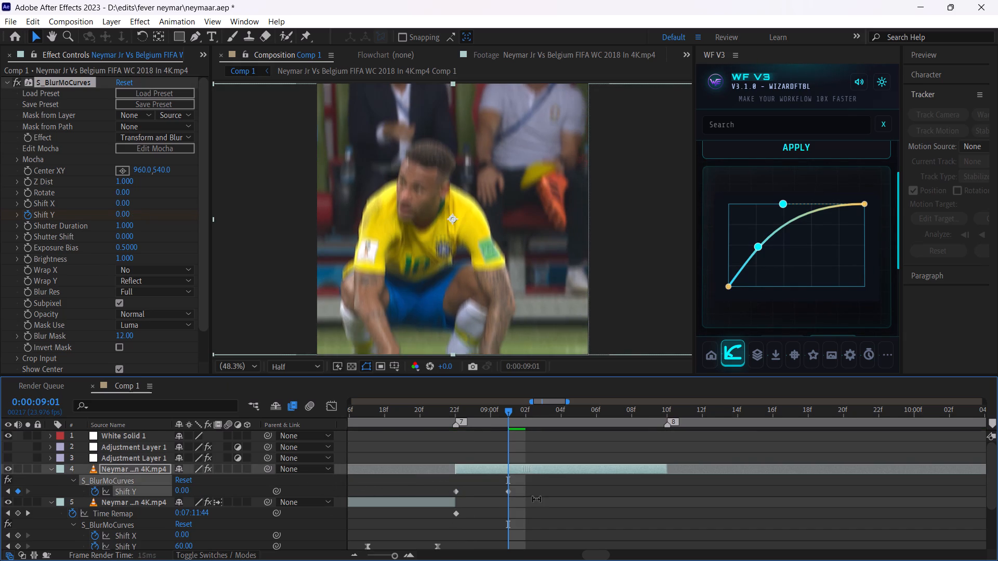
drag(536, 499, 540, 499)
key(ctrl+z)
drag(539, 483, 413, 492)
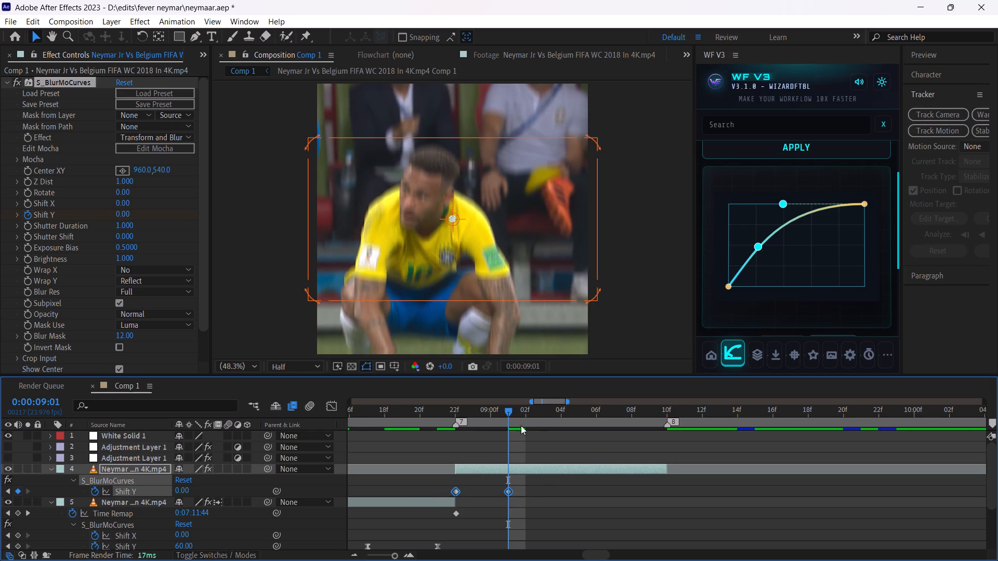
key(F9)
click(792, 153)
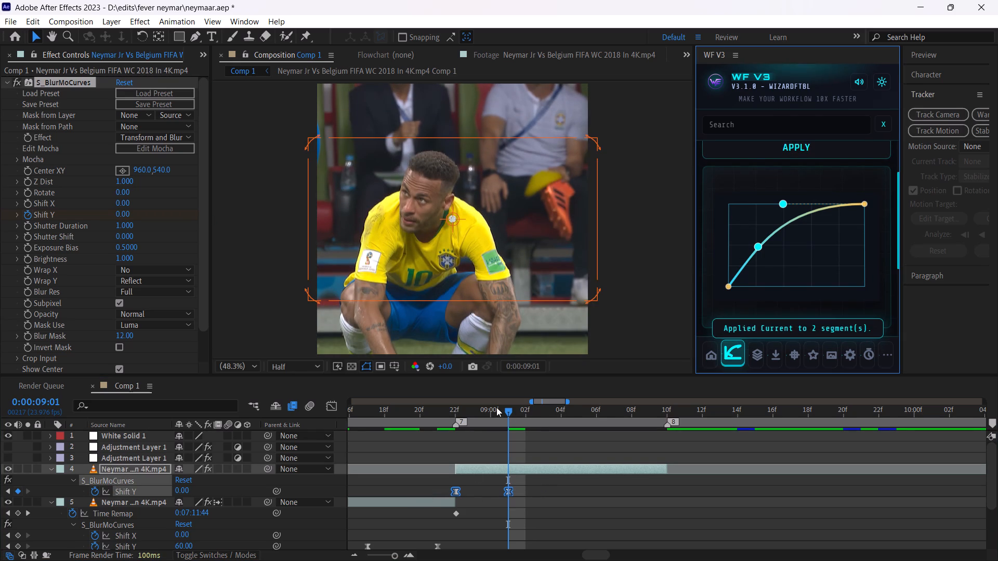
Play back the cut into the seated player from 0:00:08:20 to check the vertical blur move.
drag(479, 412, 414, 413)
key(space)
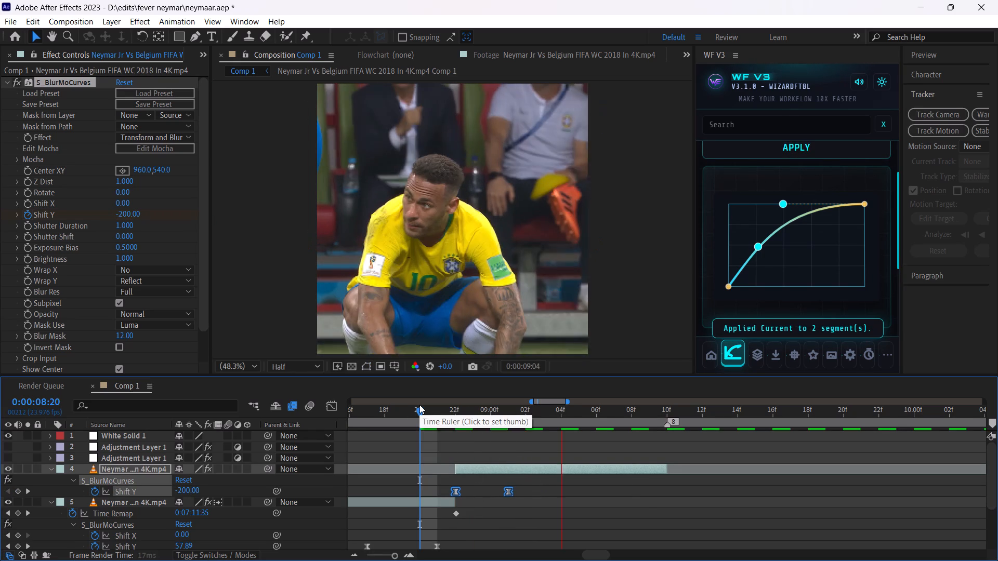
key(space)
Apply Radial Blur to the seated-player clip and set an Amount keyframe of 10 at 0:00:09:01.
drag(502, 412, 508, 415)
key(ctrl+space)
text(rad)
key(Down)
key(Return)
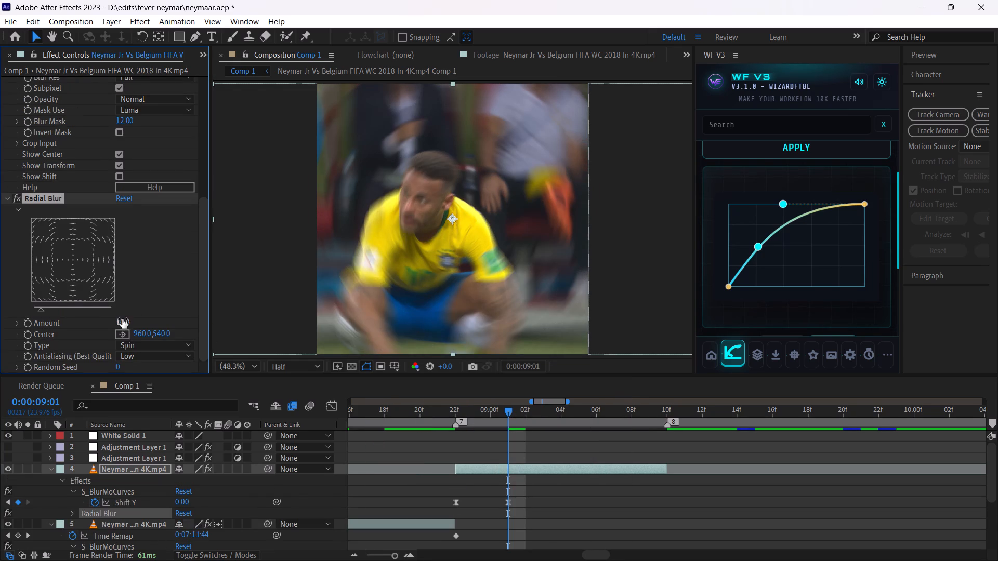
click(26, 319)
Add a Radial Blur Amount keyframe of 10 at 0:00:08:22, the start of the seated-player clip.
drag(489, 405, 455, 410)
key(u)
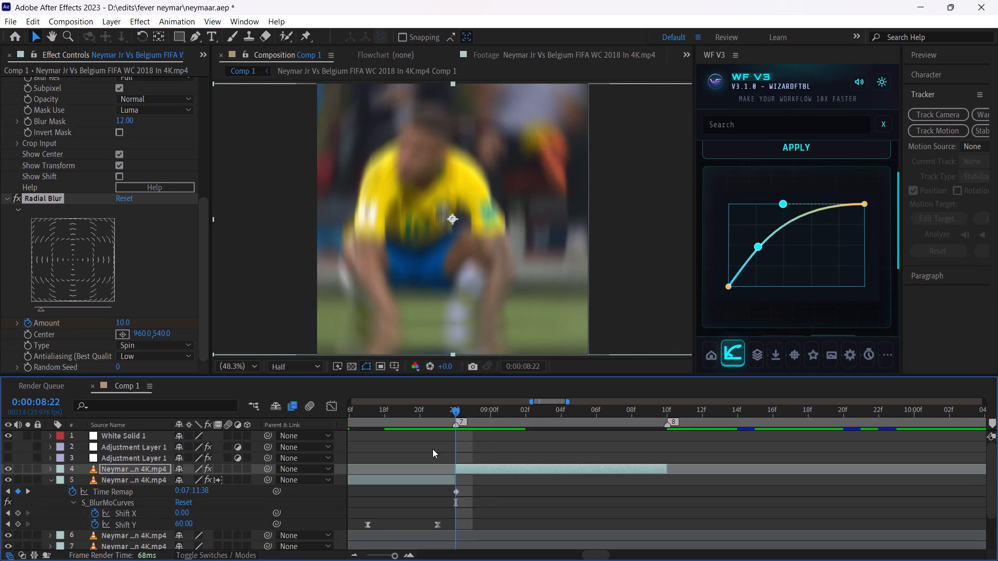
key(u)
click(14, 512)
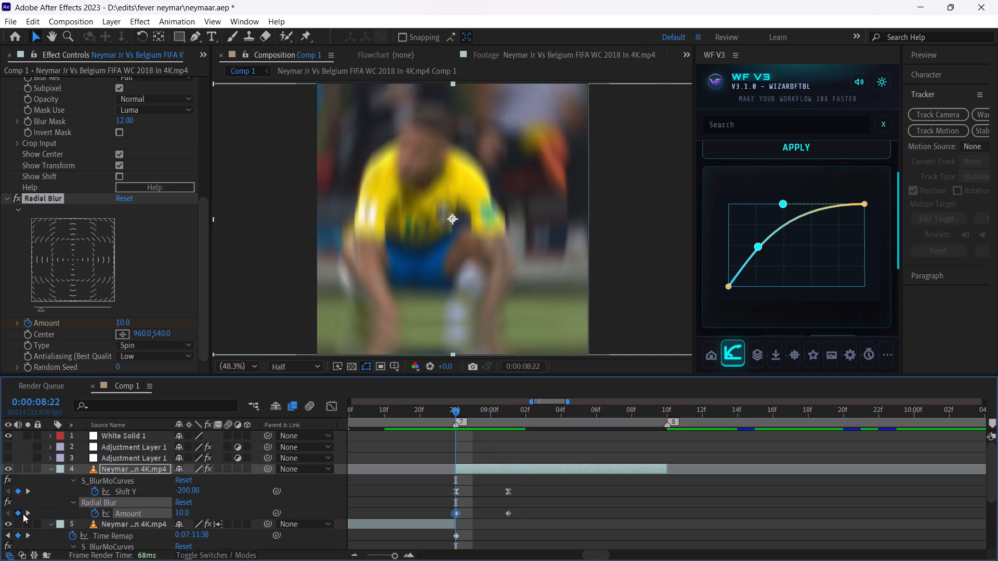
Set the Radial Blur Amount keyframe at 0:00:09:01 on the seated-player clip to 0.
click(27, 514)
drag(185, 513, 57, 520)
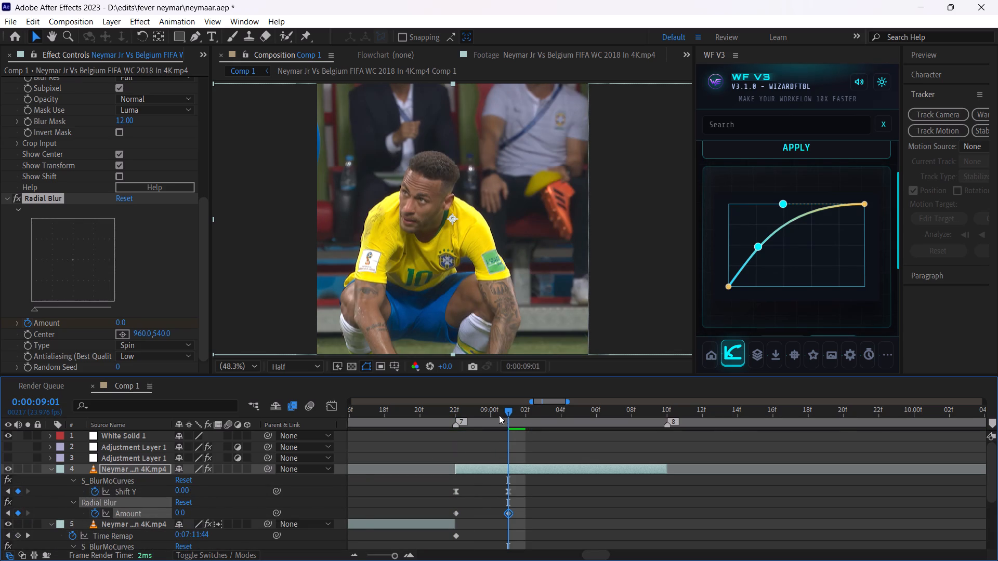
Play back the cut into the seated player from 0:00:08:16 and 0:00:08:18 to check the radial blur.
drag(496, 414, 352, 433)
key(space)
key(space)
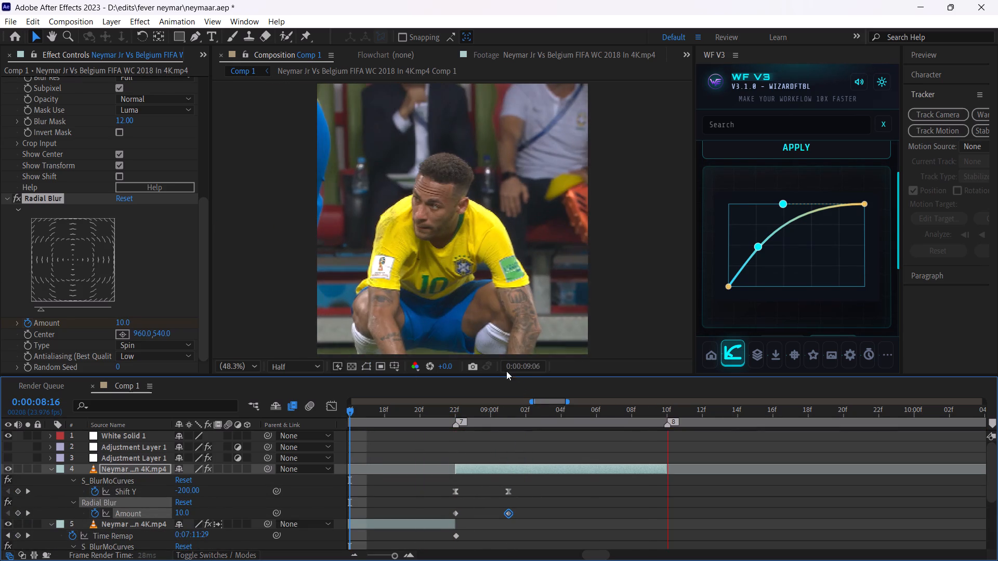
drag(510, 409, 359, 424)
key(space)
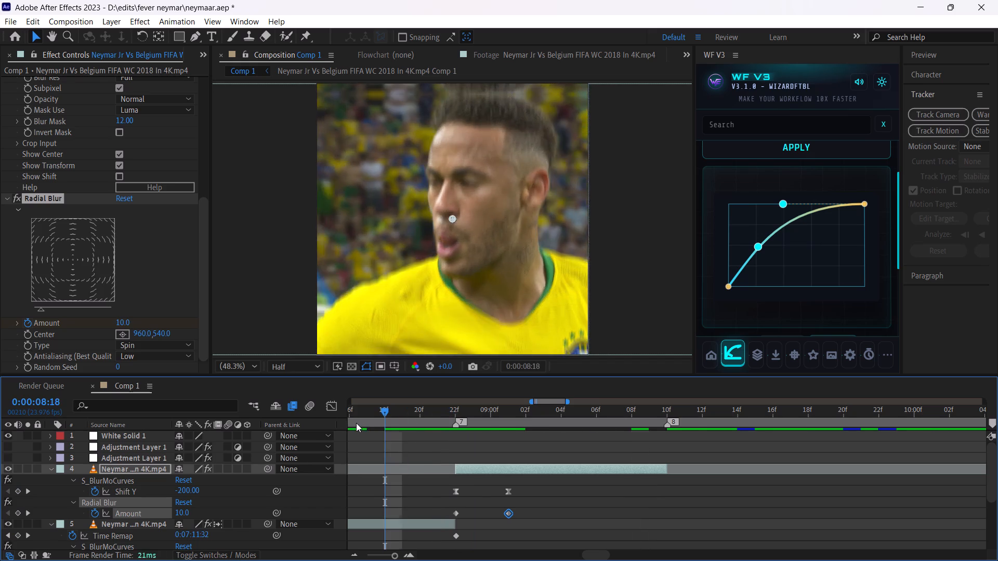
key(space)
Compare the seated-player clip with the reference video beneath it between 0:00:09:07 and 0:00:09:10, temporarily hiding the clip.
drag(665, 410, 646, 412)
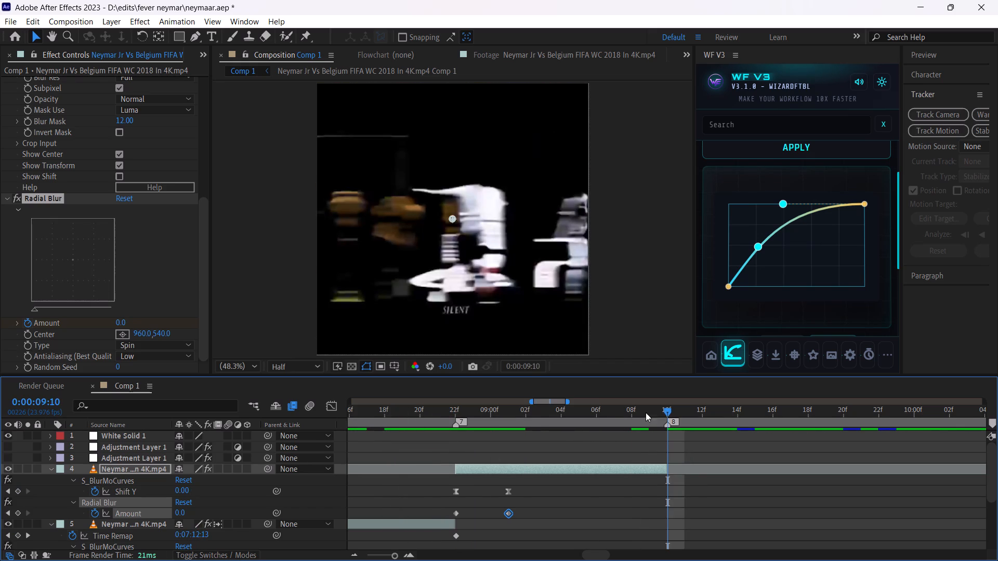
drag(646, 412, 665, 415)
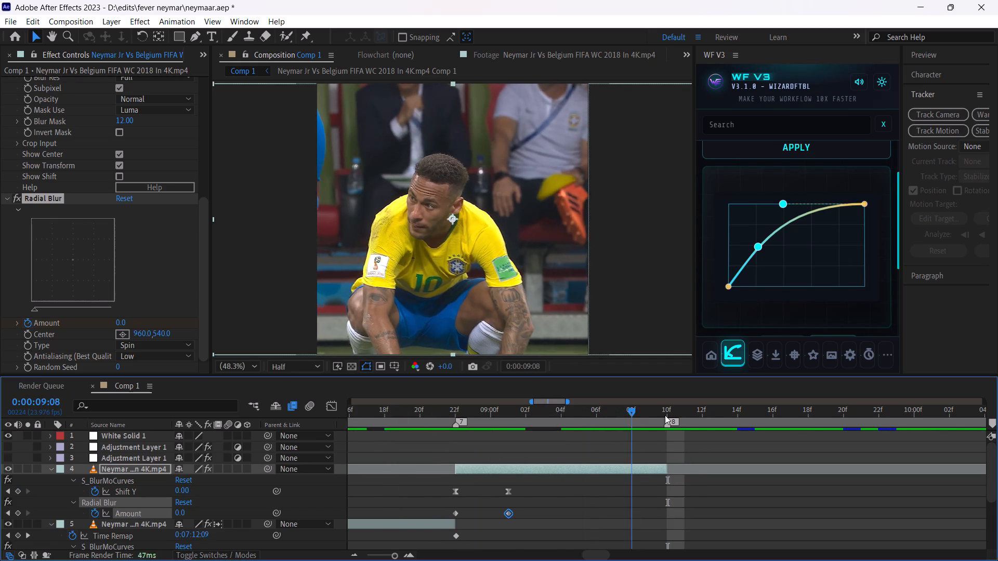
drag(665, 415, 617, 415)
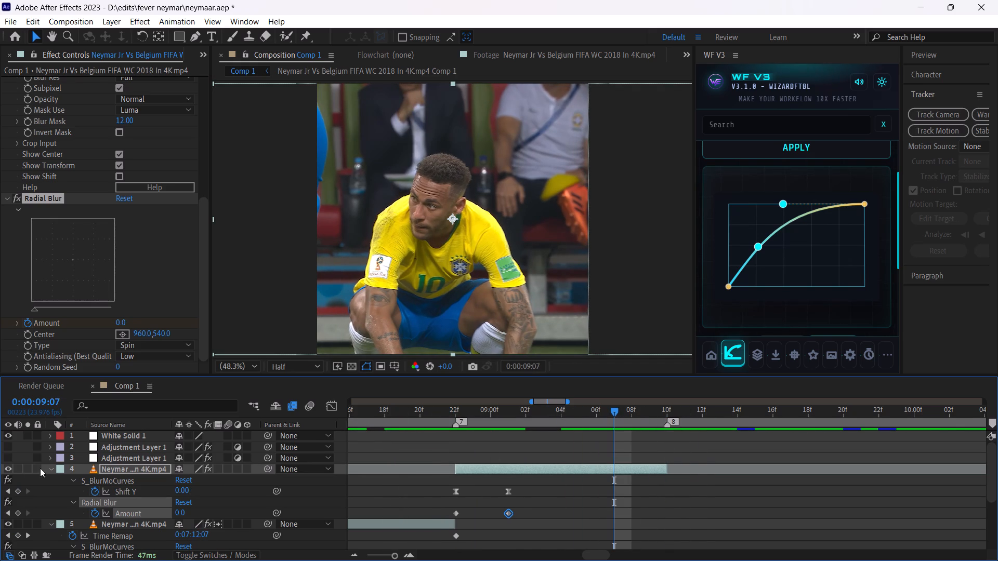
click(5, 471)
drag(615, 411, 653, 411)
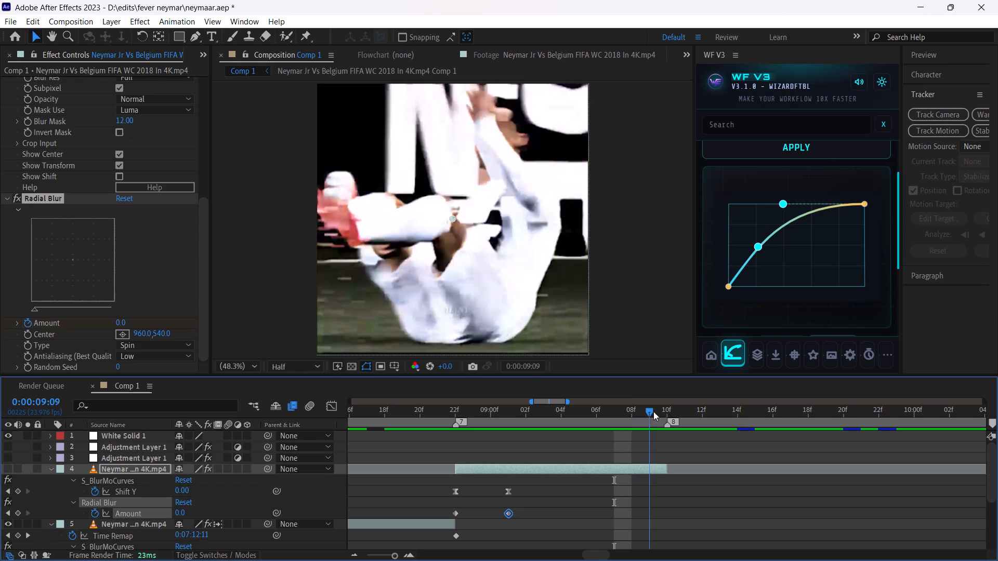
drag(653, 411, 624, 413)
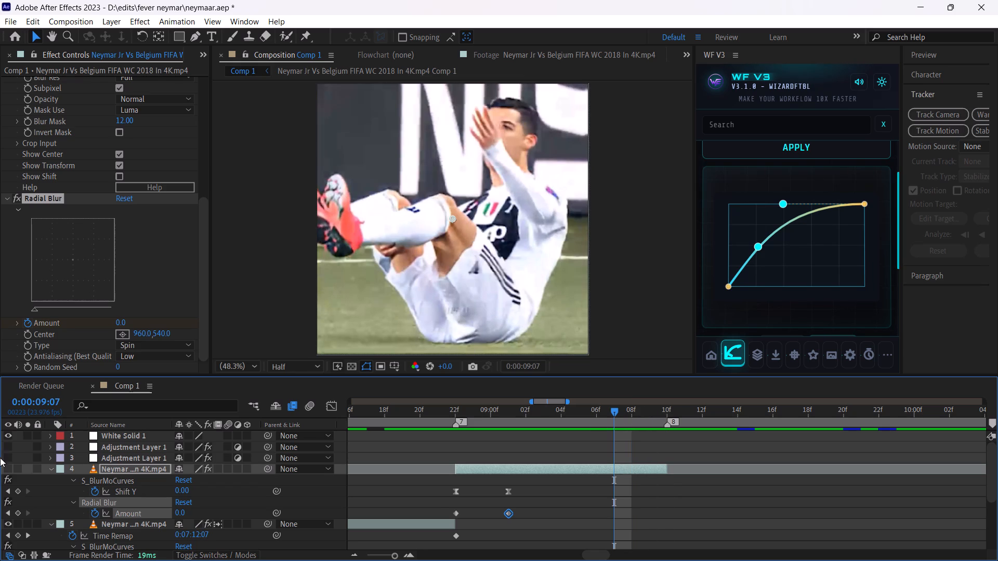
click(5, 470)
Apply the S_Hotspots effect to the seated-player clip and save the project.
key(ctrl+space)
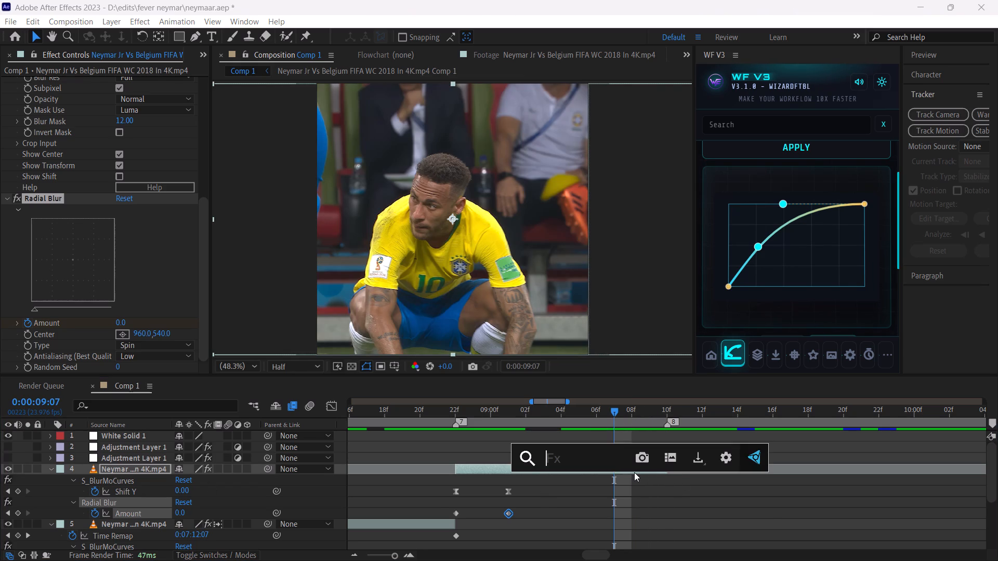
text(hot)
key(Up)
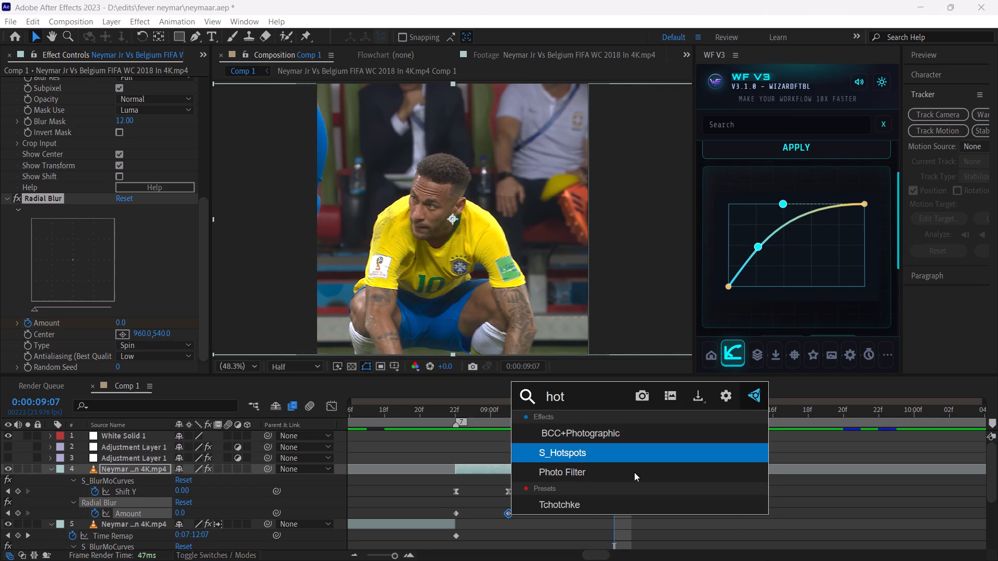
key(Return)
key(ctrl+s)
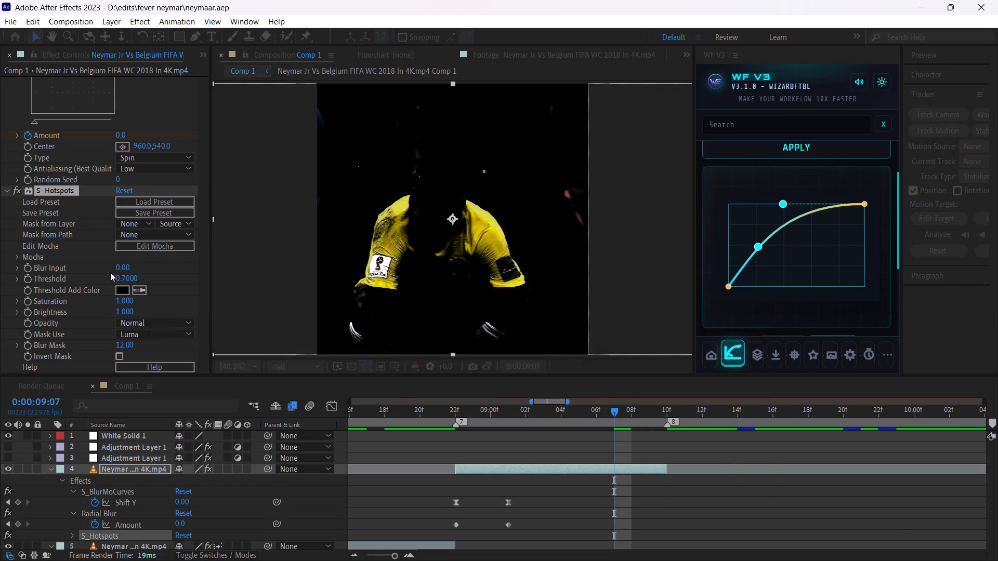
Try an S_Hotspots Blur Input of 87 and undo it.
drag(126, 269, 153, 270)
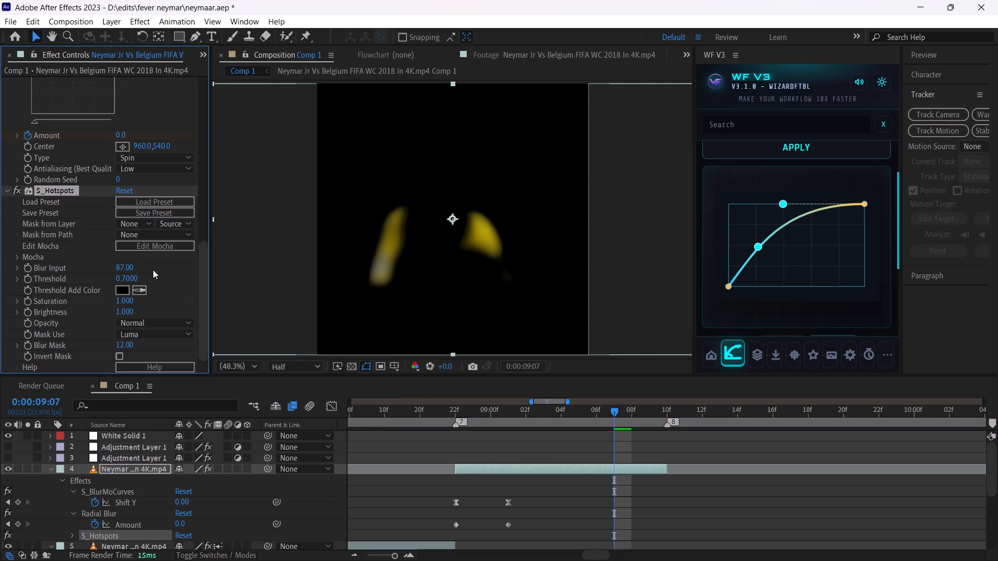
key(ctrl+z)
Set the S_Hotspots Threshold to 0 and keyframe it at 0:00:09:07.
drag(129, 275, 101, 277)
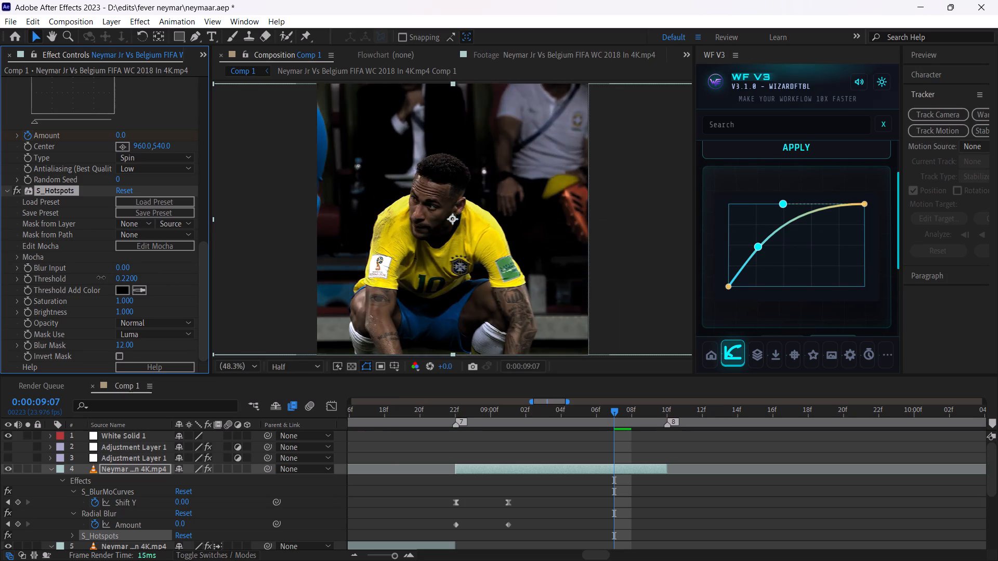
drag(101, 277, 23, 289)
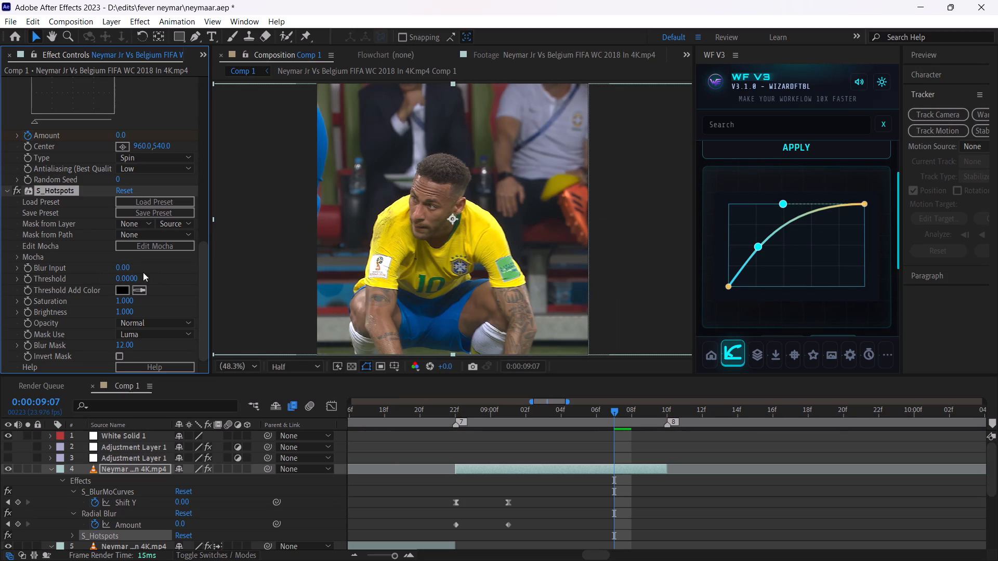
click(29, 279)
Add an S_Hotspots Threshold keyframe of 0.7 at 0:00:09:10, the end of the seated-player clip.
drag(623, 410, 664, 415)
click(121, 276)
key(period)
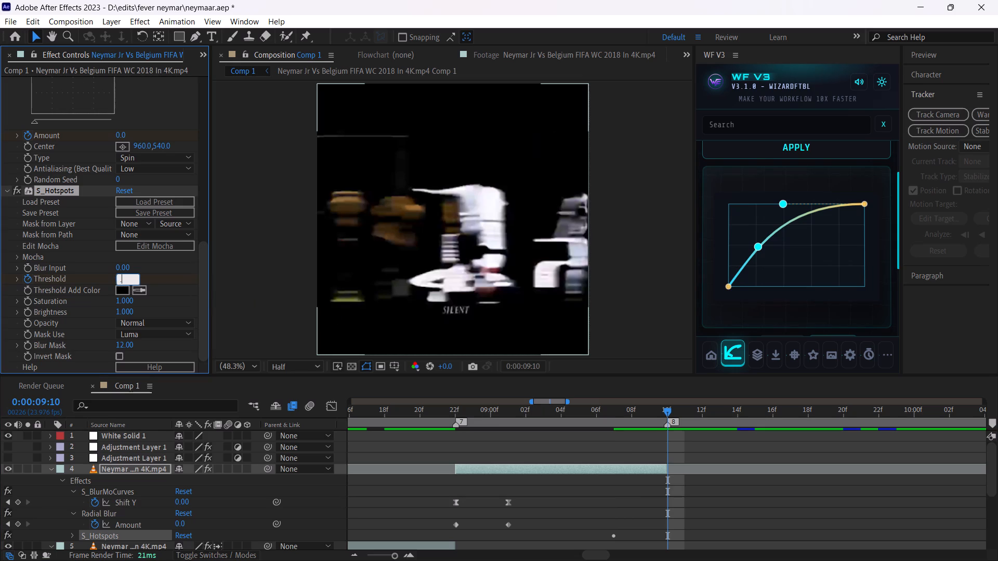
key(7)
key(Return)
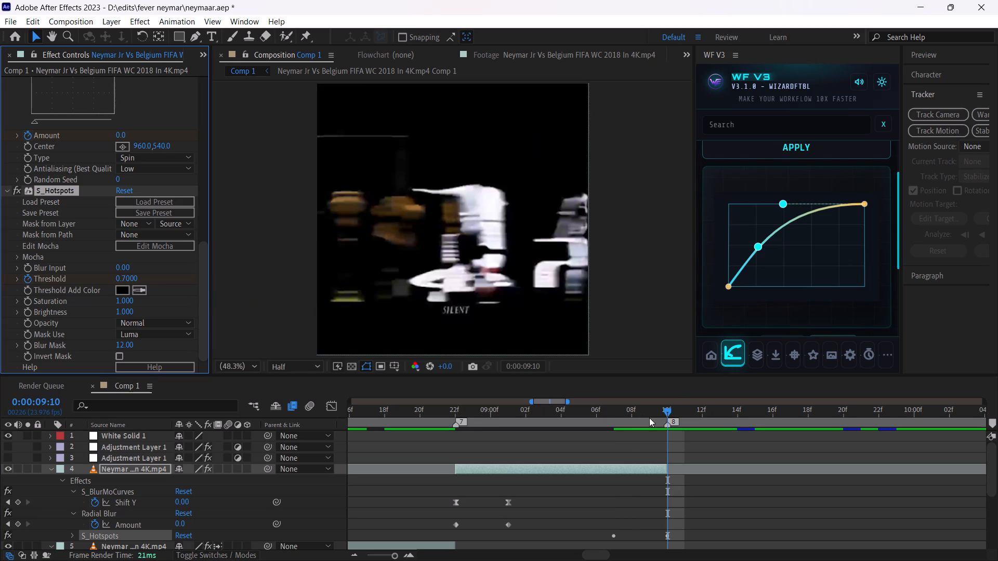
Play back from 0:00:09:05 to check the hotspots transition at the end of the seated-player clip.
drag(649, 418, 572, 420)
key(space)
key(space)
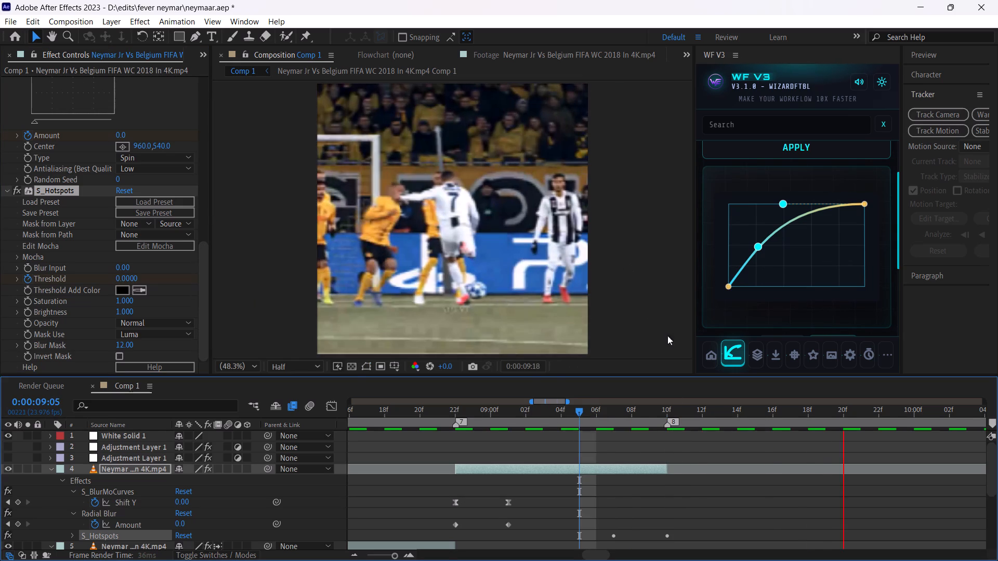
Examine the free-kick shot in the reference video around 0:00:09:12 to 0:00:09:14.
drag(722, 409, 697, 406)
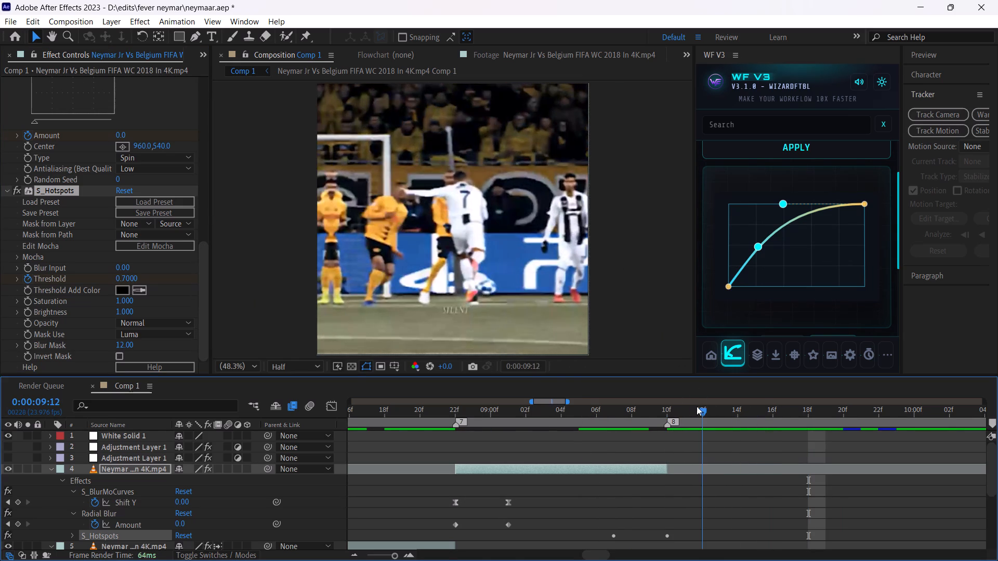
drag(697, 406, 729, 407)
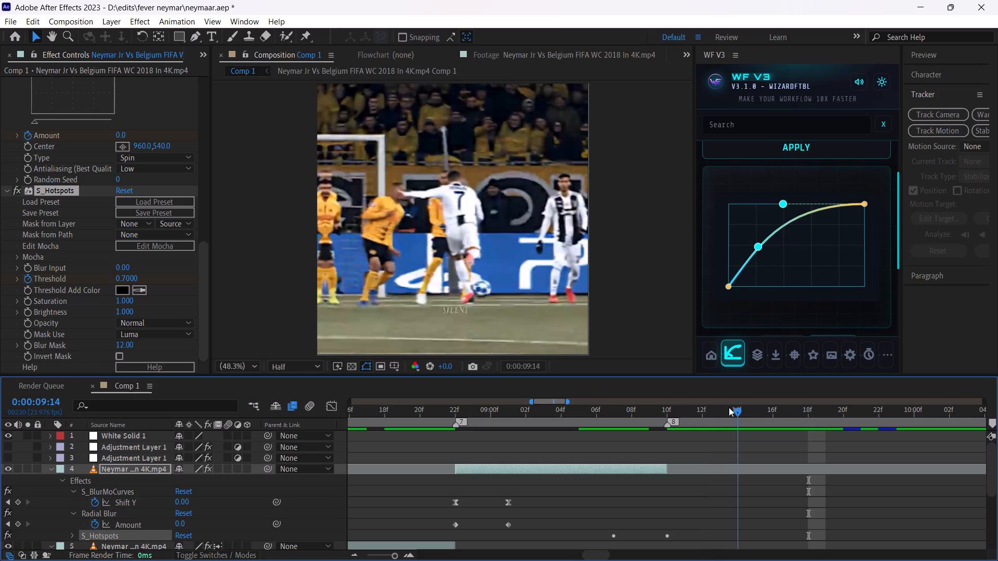
drag(729, 407, 732, 407)
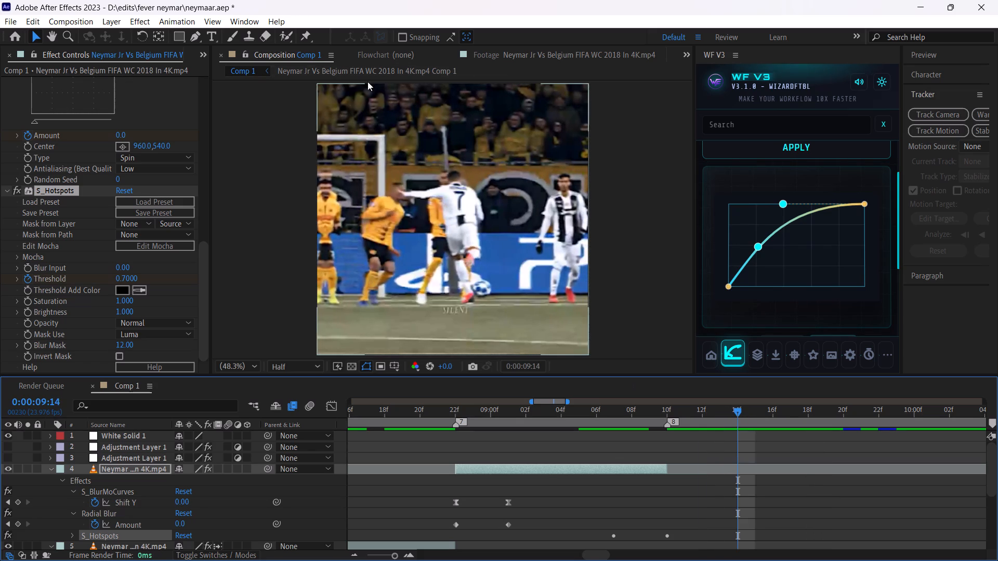
Look through the Neymar Jr Vs Belgium source footage around 0:06:30 for a shot to follow the seated player.
click(508, 61)
drag(648, 337, 638, 338)
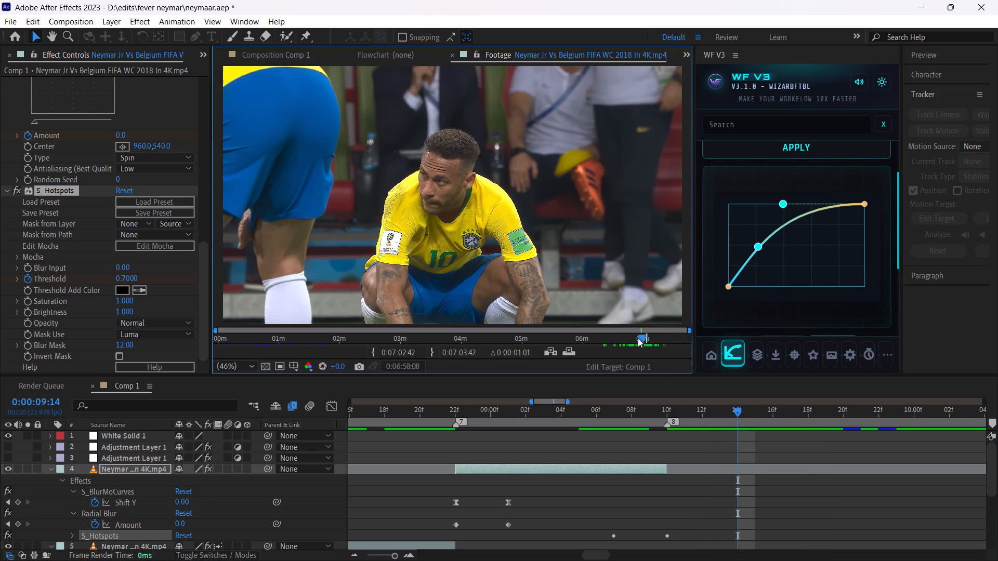
drag(638, 338, 609, 342)
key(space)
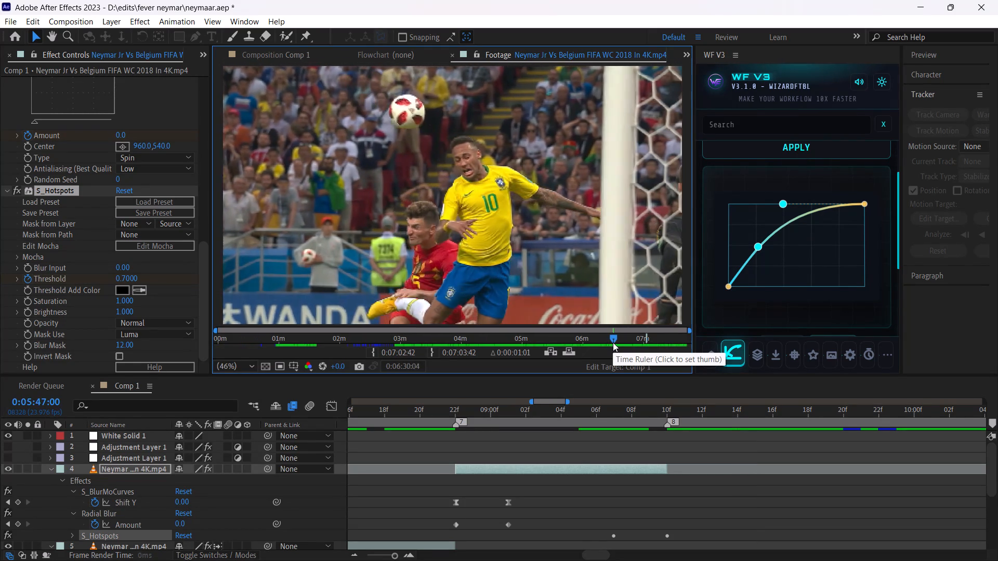
Search the Belgium match footage backward from about 0:06:30 to about 0:04:15 for the next clip, playing candidate moments.
drag(615, 336, 598, 336)
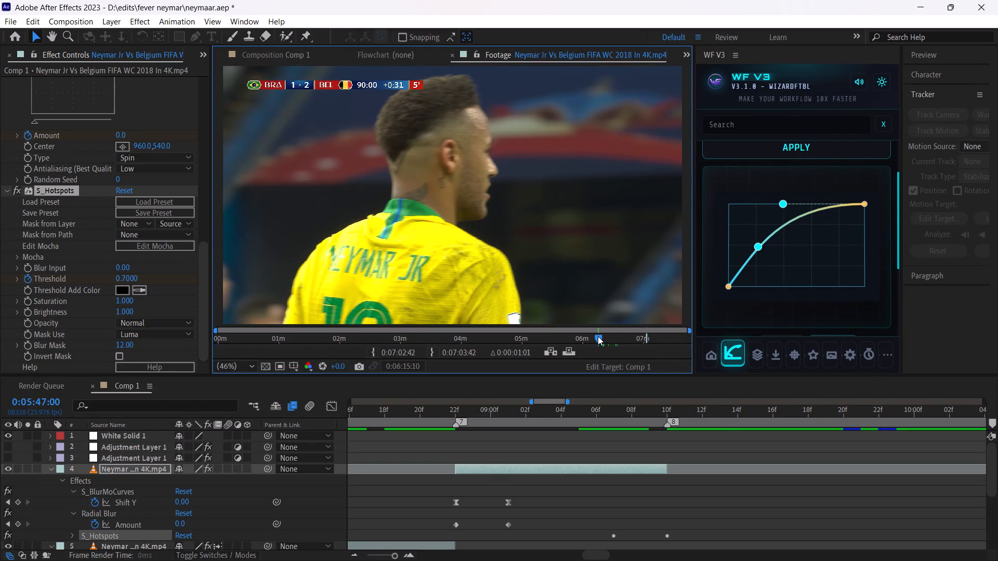
drag(598, 336, 588, 337)
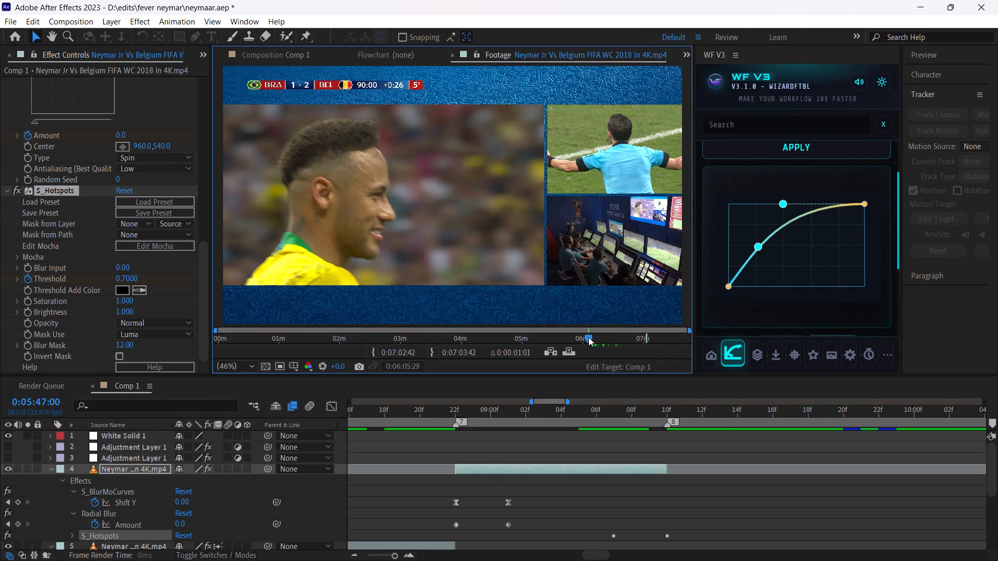
drag(588, 337, 572, 340)
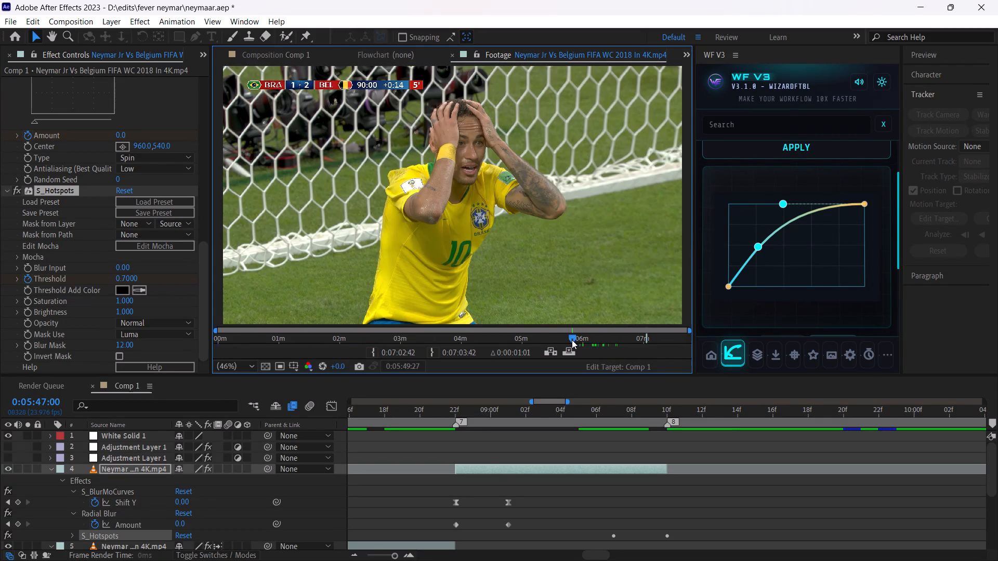
drag(572, 340, 567, 341)
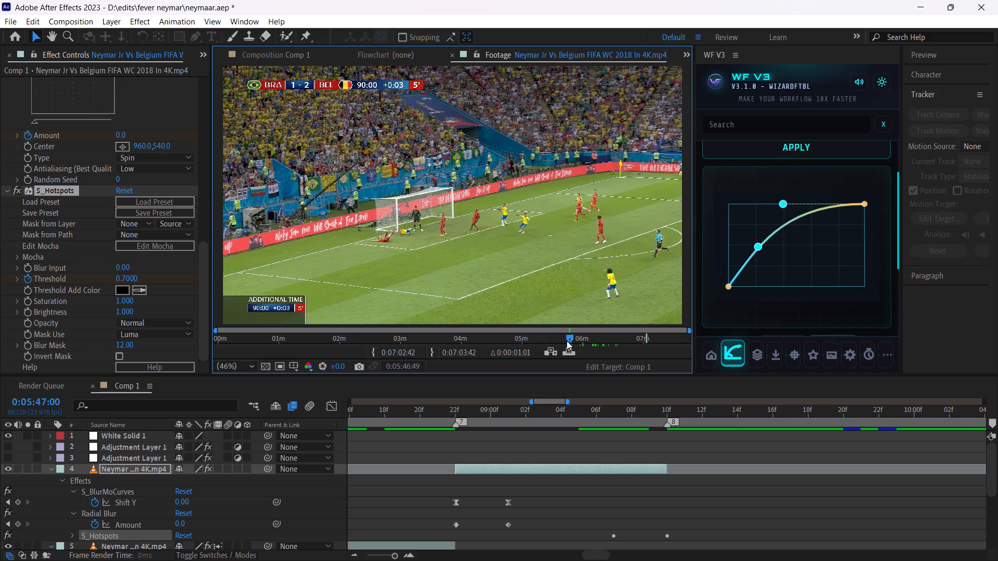
drag(567, 341, 562, 341)
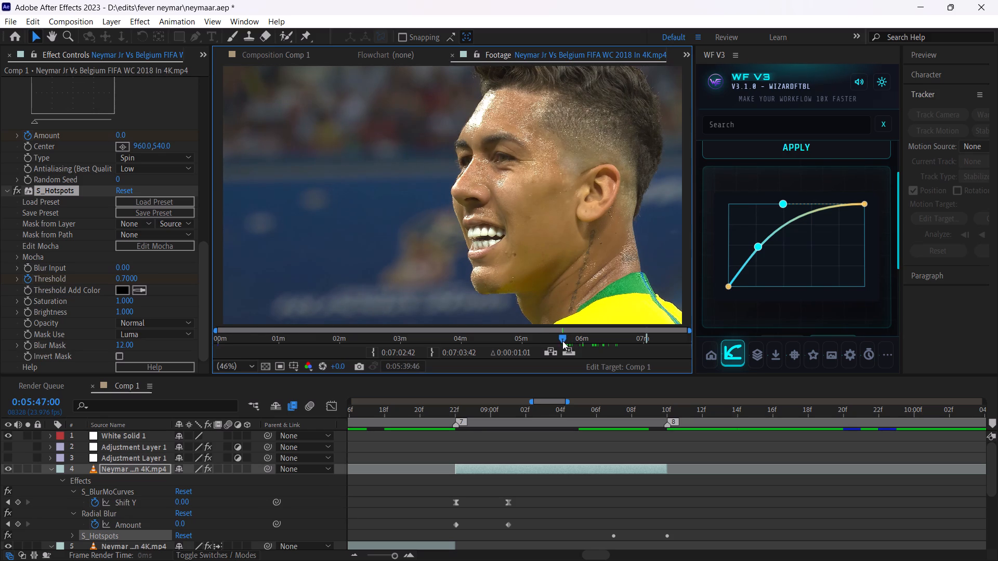
drag(562, 341, 552, 342)
key(space)
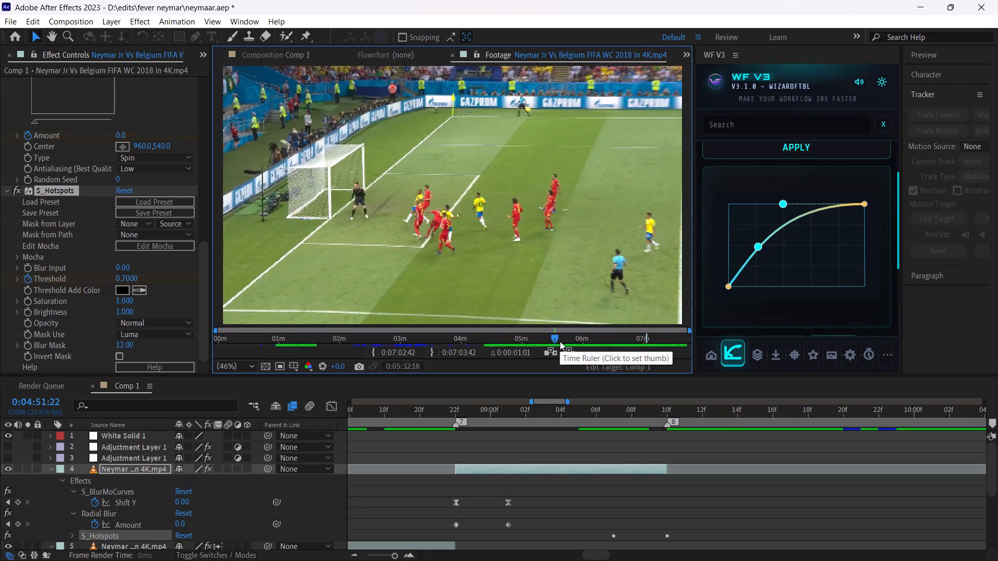
key(space)
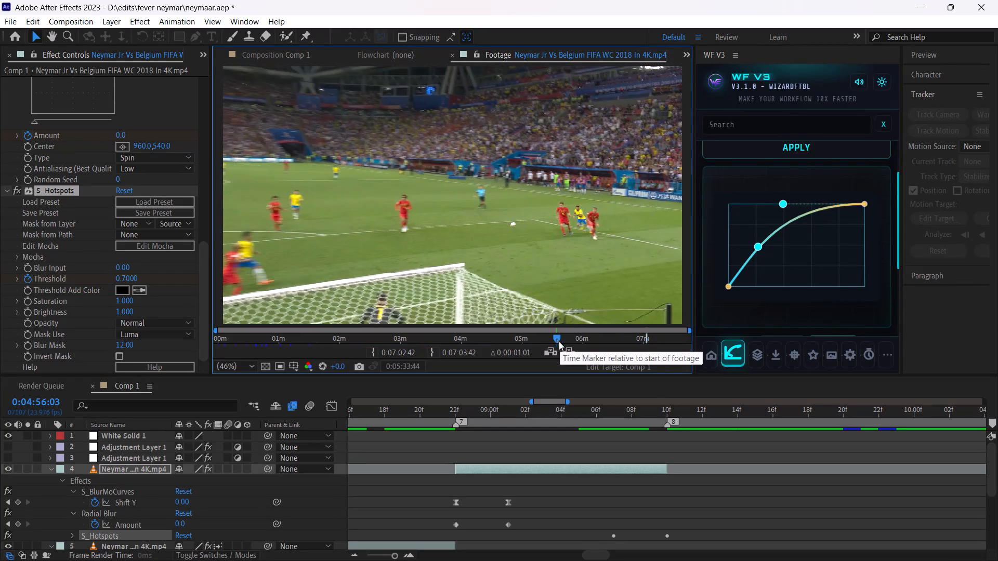
drag(556, 341, 531, 342)
key(space)
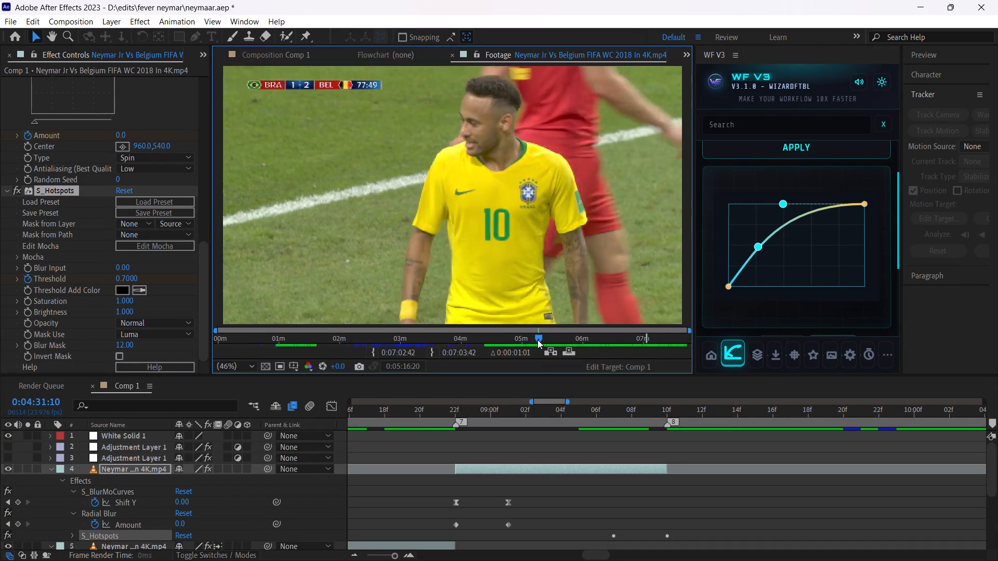
drag(537, 340, 512, 341)
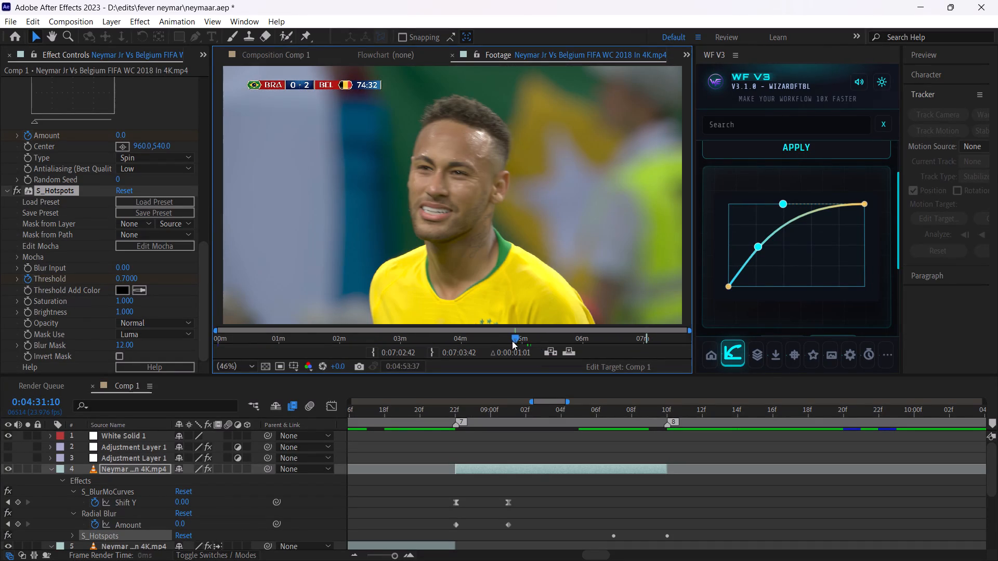
drag(512, 341, 471, 341)
key(space)
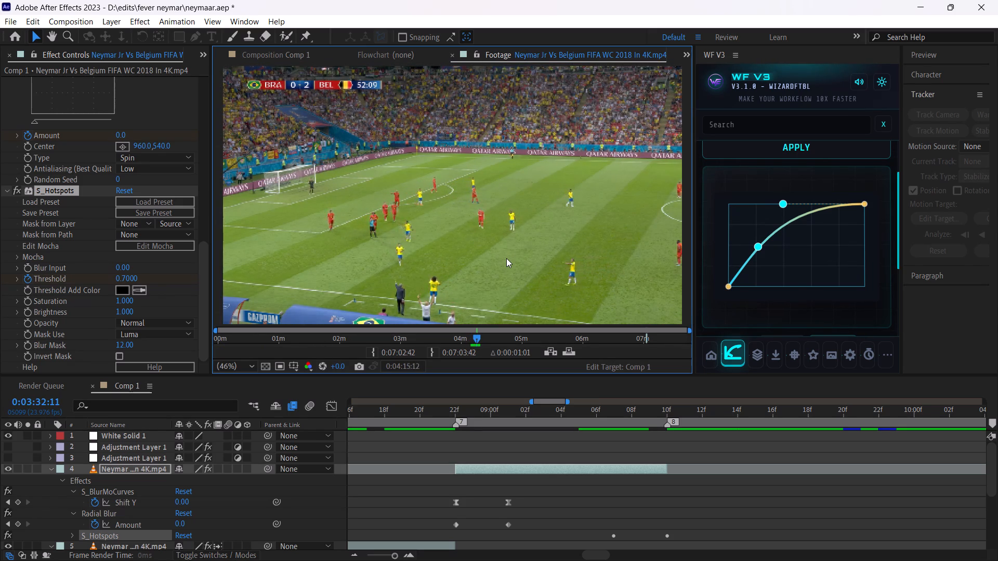
key(space)
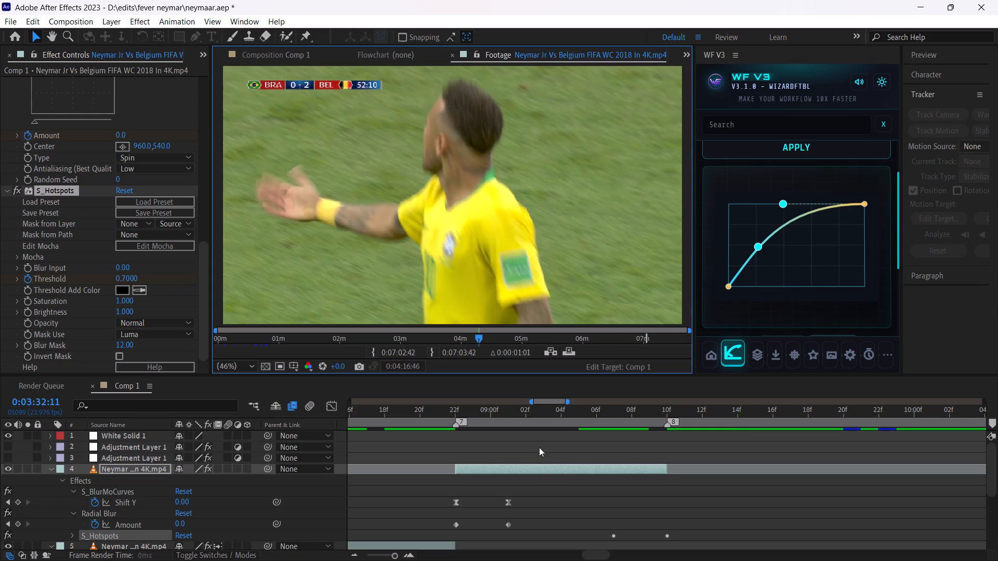
Save the project.
key(ctrl+s)
Review the Belgium match footage from about 0:04:16, skipping ahead to about 0:04:22, for a usable clip.
key(space)
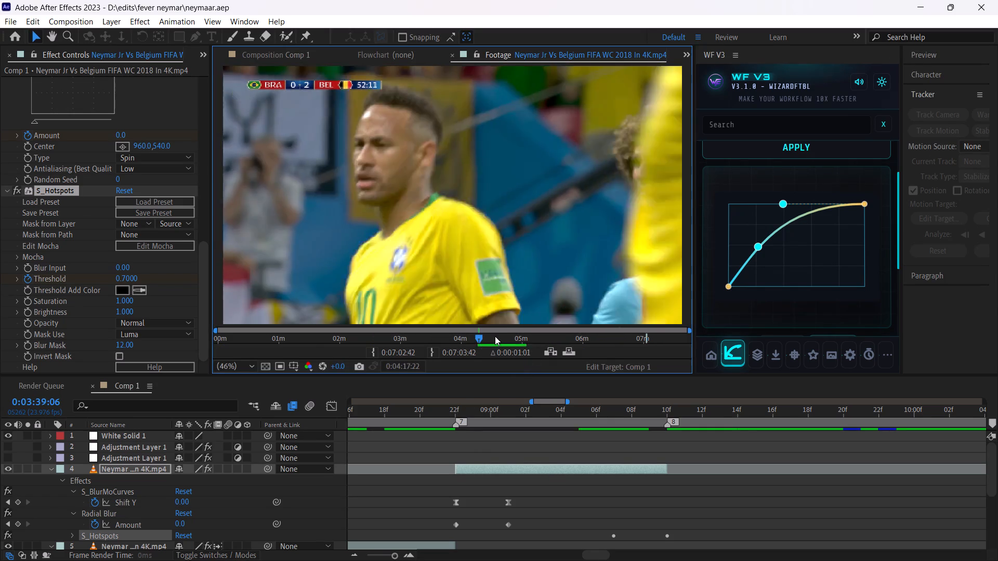
click(483, 340)
key(space)
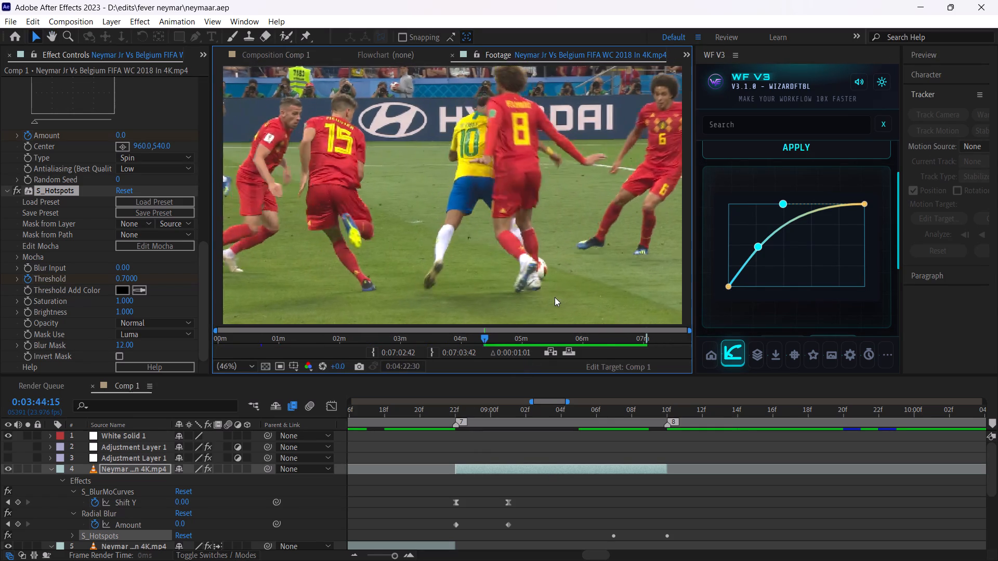
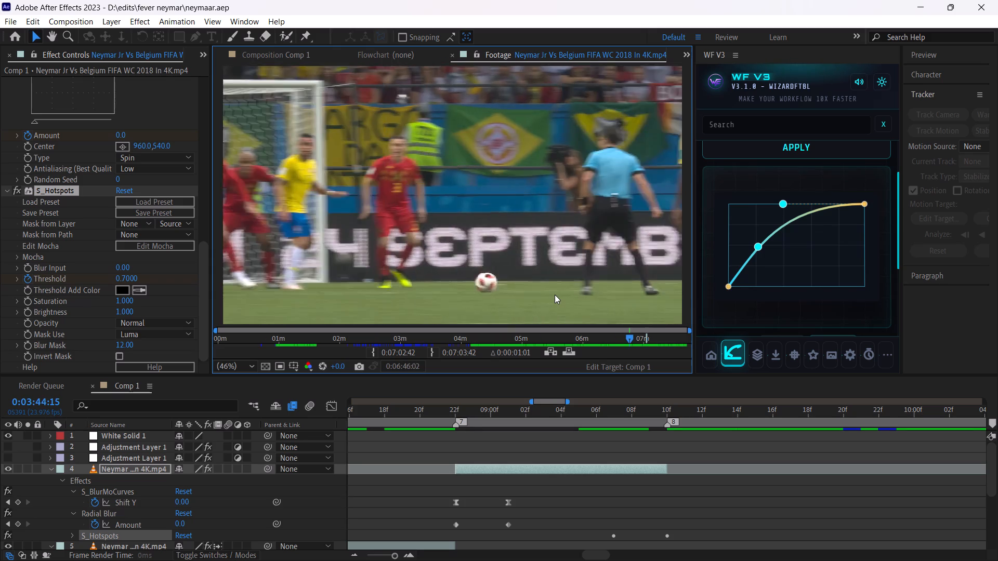
Set the Belgium match footage's in point at 0:06:47:13, just before the number 10 player strikes the ball.
key(space)
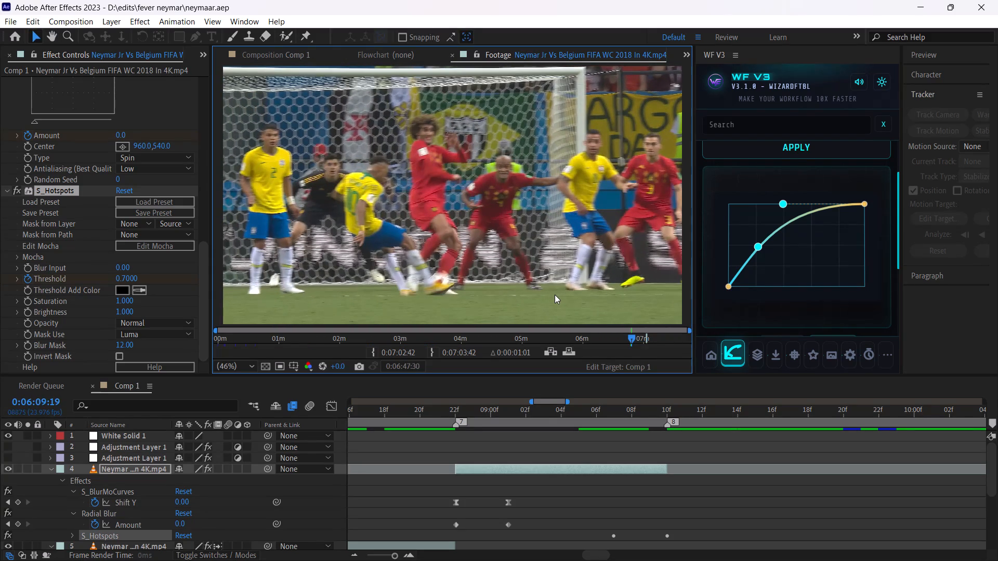
key(ctrl+Left)
key(ctrl+Left)
key(ctrl+Left)
key(ctrl+Left)
key(ctrl+Left)
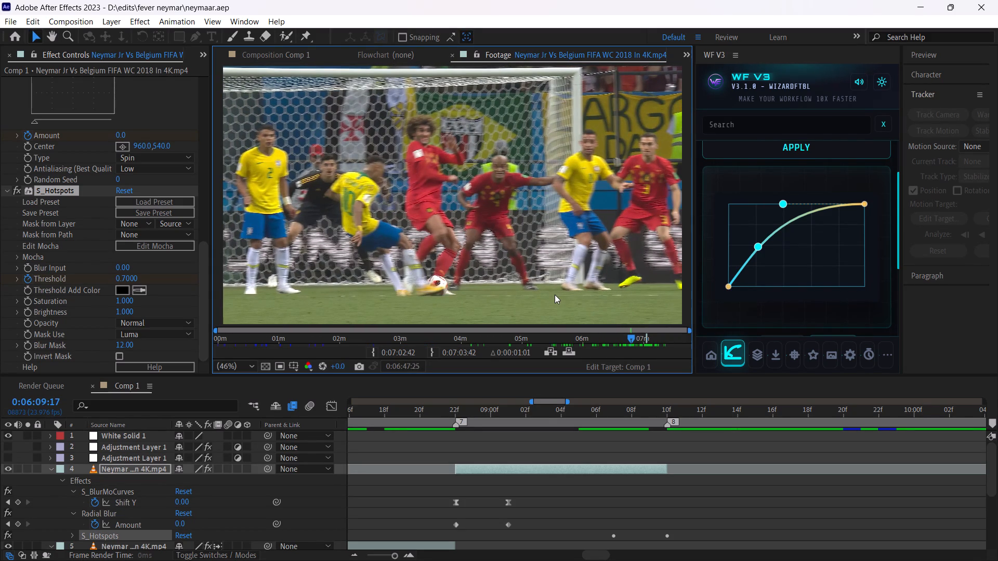
key(ctrl+Left)
key(ctrl+Left)
key(ctrl+shift+Left)
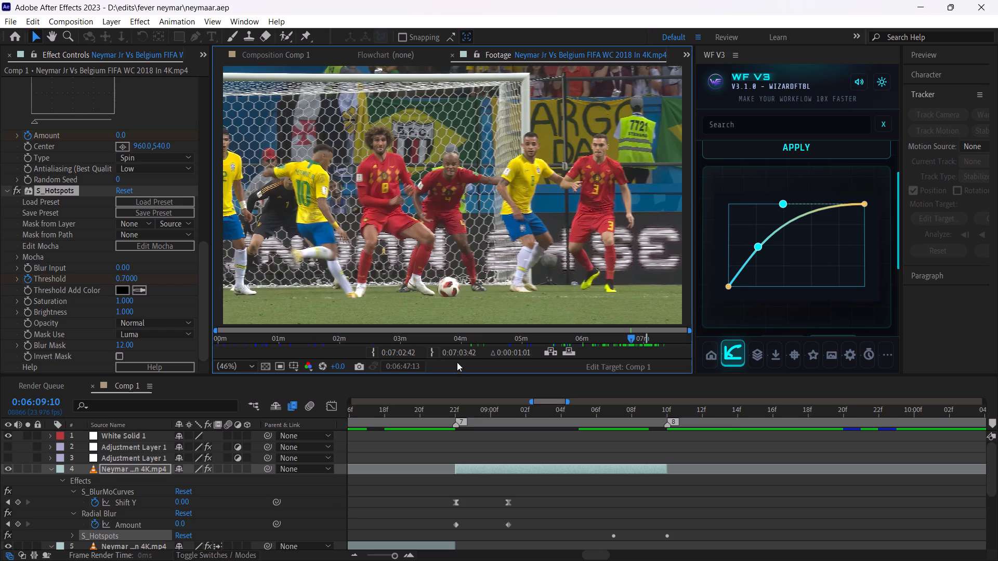
click(431, 353)
click(369, 349)
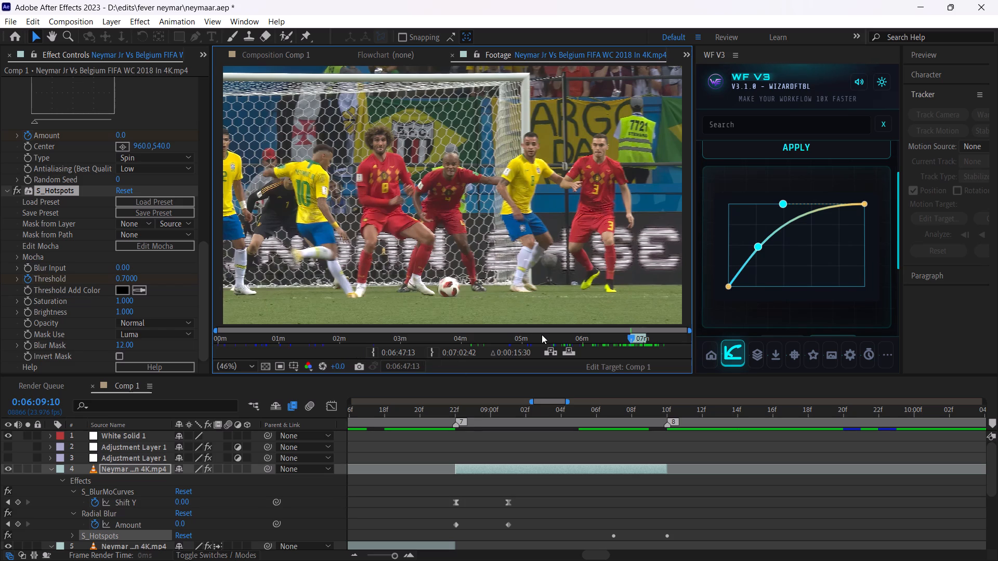
Set the Belgium match footage's out point at 0:06:48:13, with the ball in the air after the shot.
key(ctrl+shift+Right)
key(ctrl+shift+Right)
key(ctrl+shift+Right)
key(ctrl+shift+Right)
key(ctrl+shift+Right)
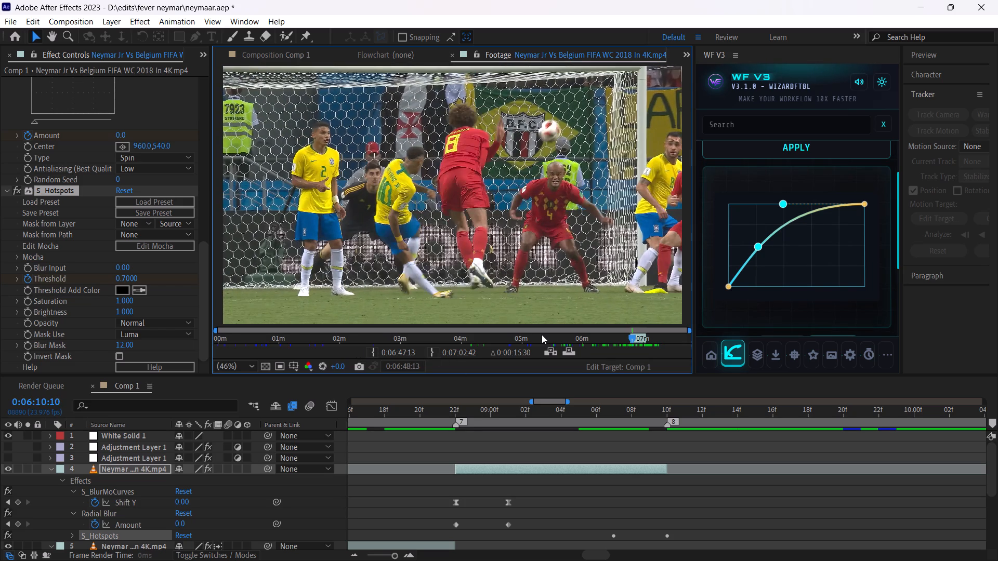
key(ctrl+shift+Right)
key(ctrl+shift+Right)
key(ctrl+shift+Left)
key(ctrl+shift+Left)
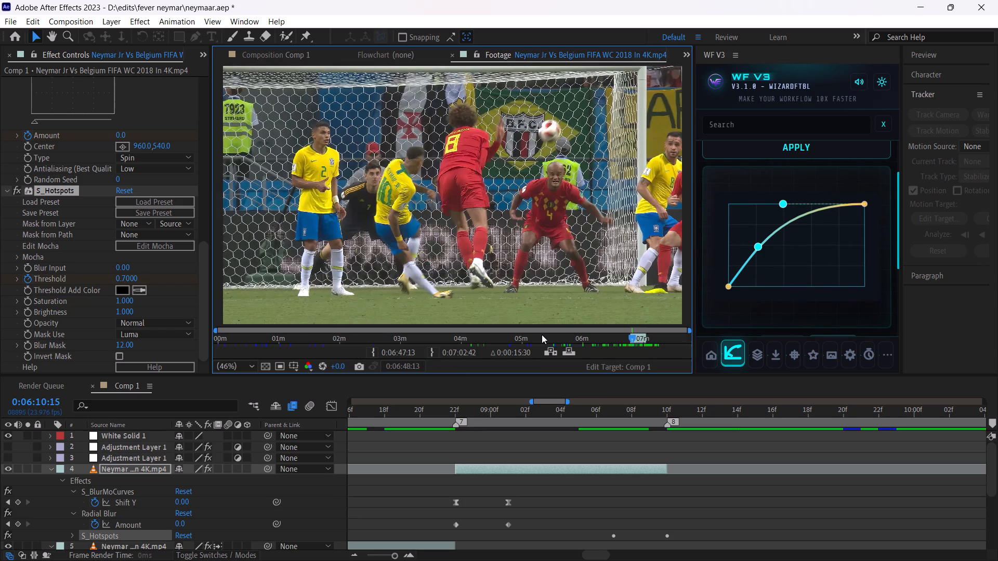
click(431, 353)
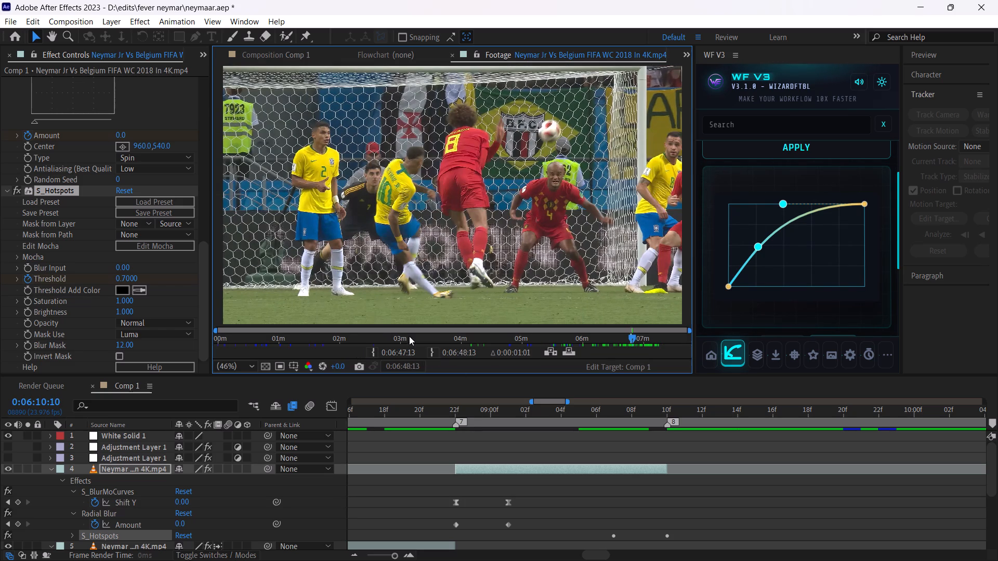
Add a composition marker in Comp 1 at 0:00:10:12, where the reference cuts to the player's close-up.
click(200, 58)
click(238, 71)
drag(665, 418, 674, 418)
key(ctrl+z)
drag(664, 411, 802, 421)
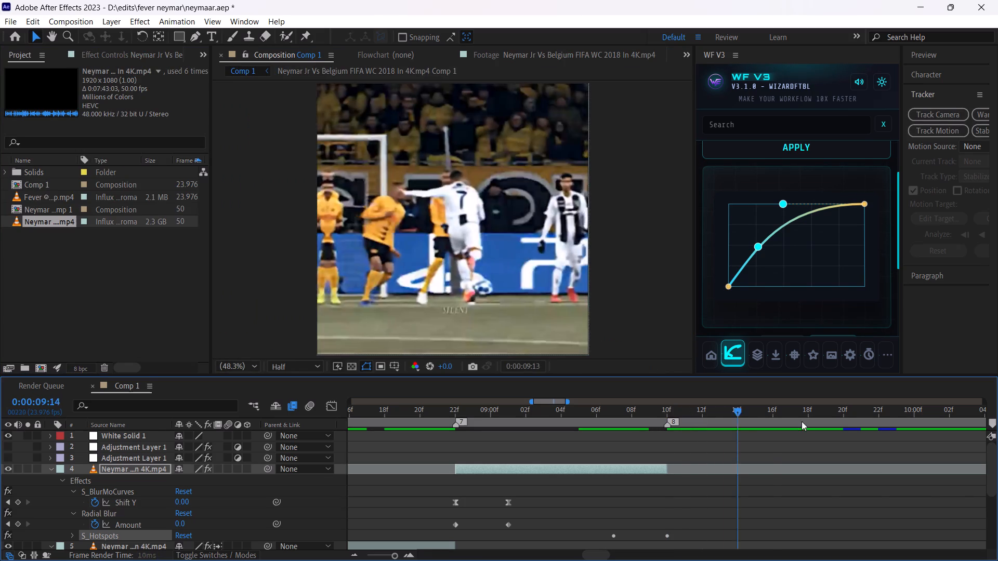
drag(802, 421, 971, 431)
click(393, 556)
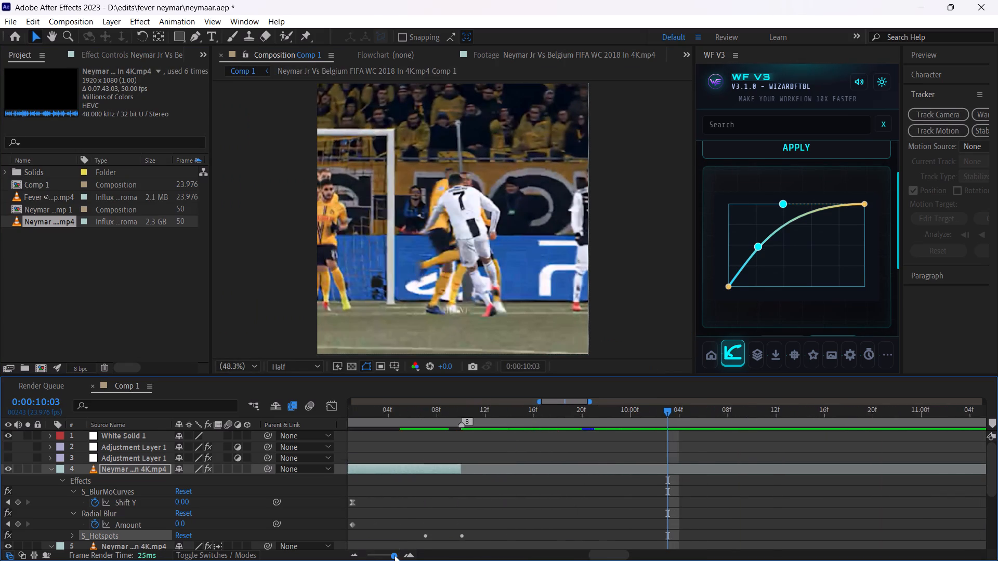
drag(643, 411, 830, 427)
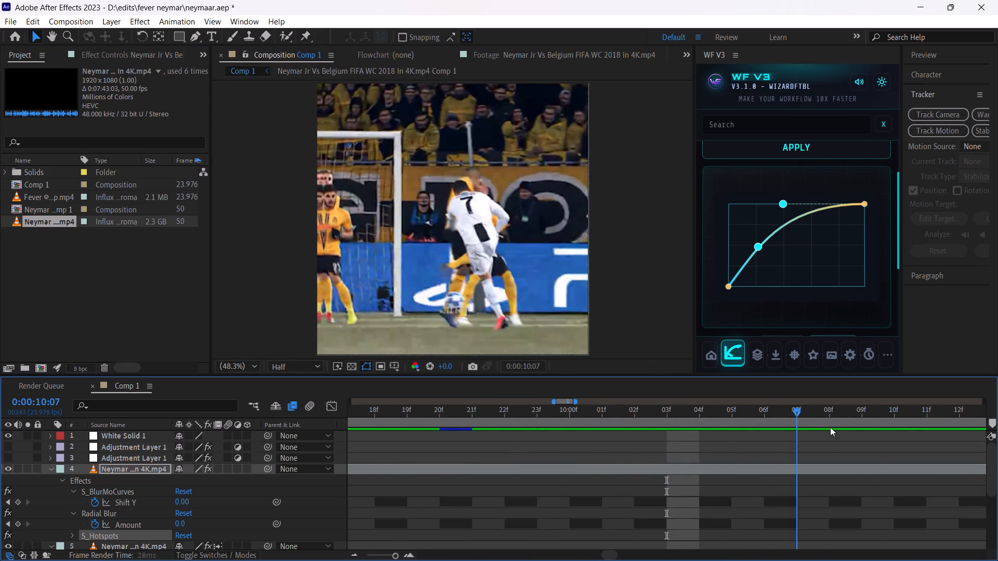
drag(830, 427, 929, 428)
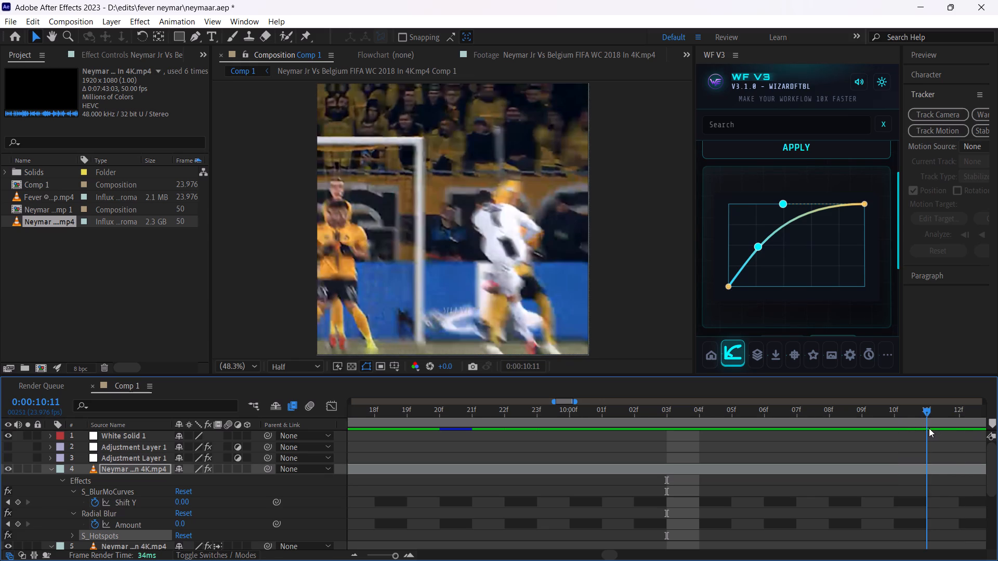
drag(929, 428, 948, 428)
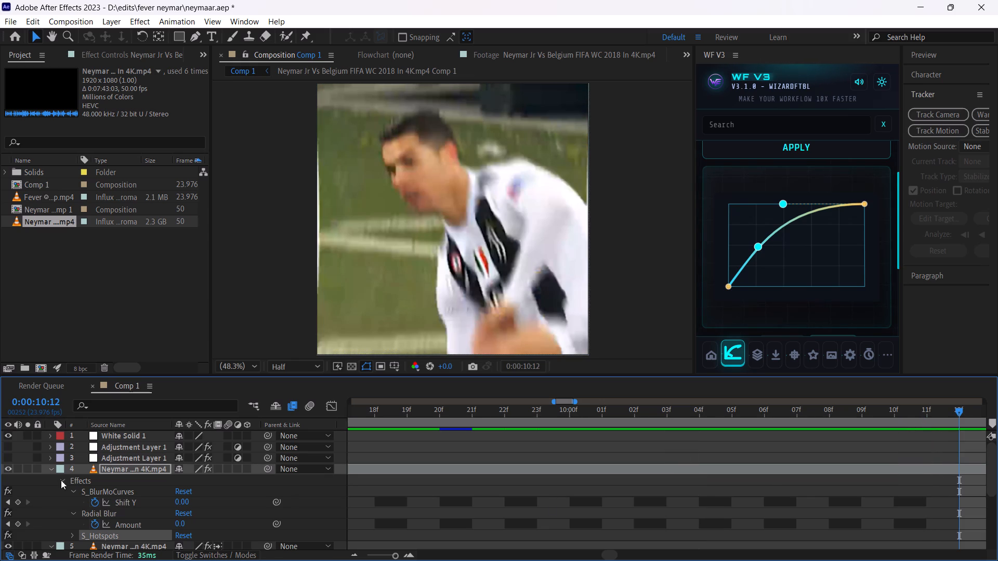
click(392, 558)
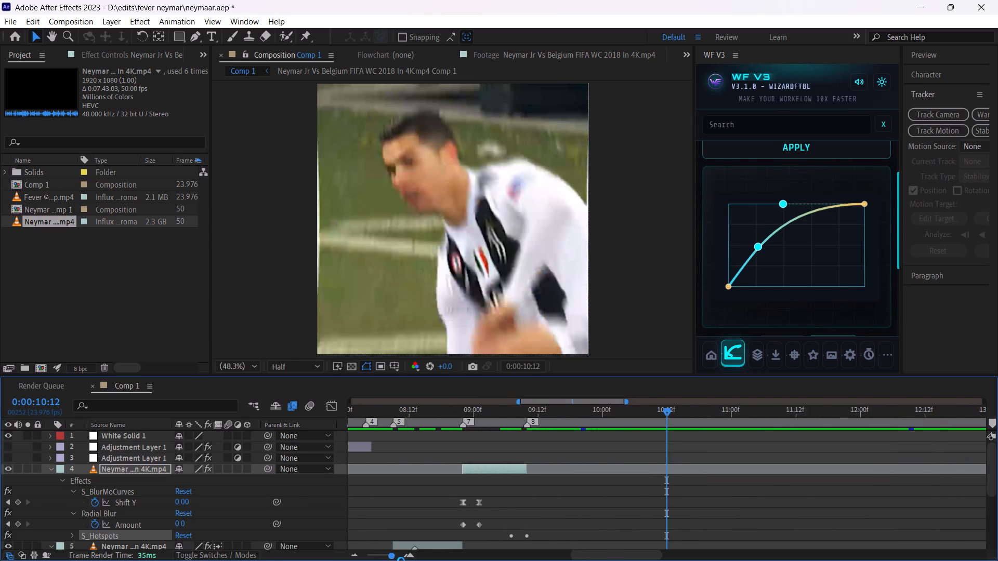
click(992, 420)
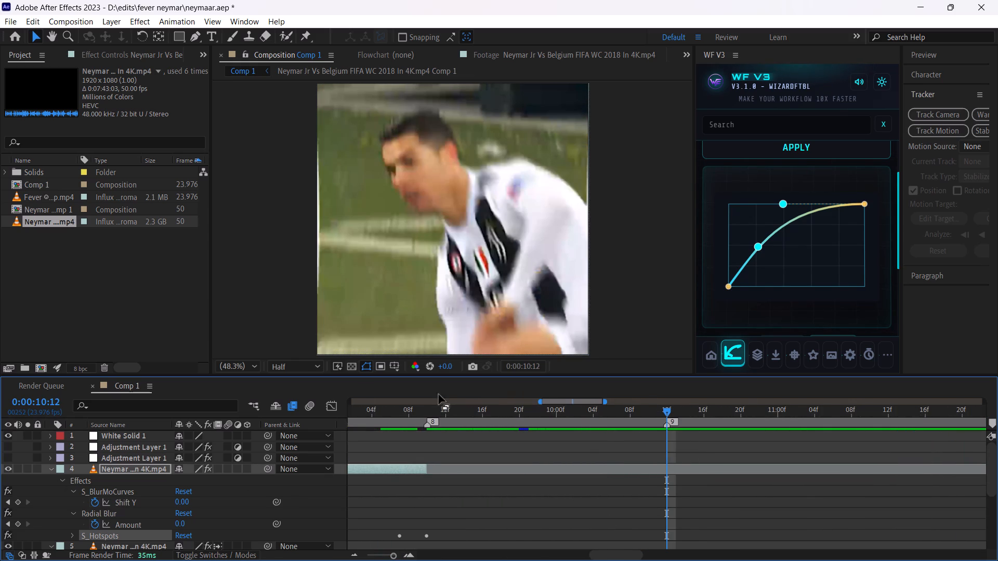
Place the trimmed shot clip in Comp 1 starting at marker 8 and extend its end to marker 9.
drag(53, 225, 504, 497)
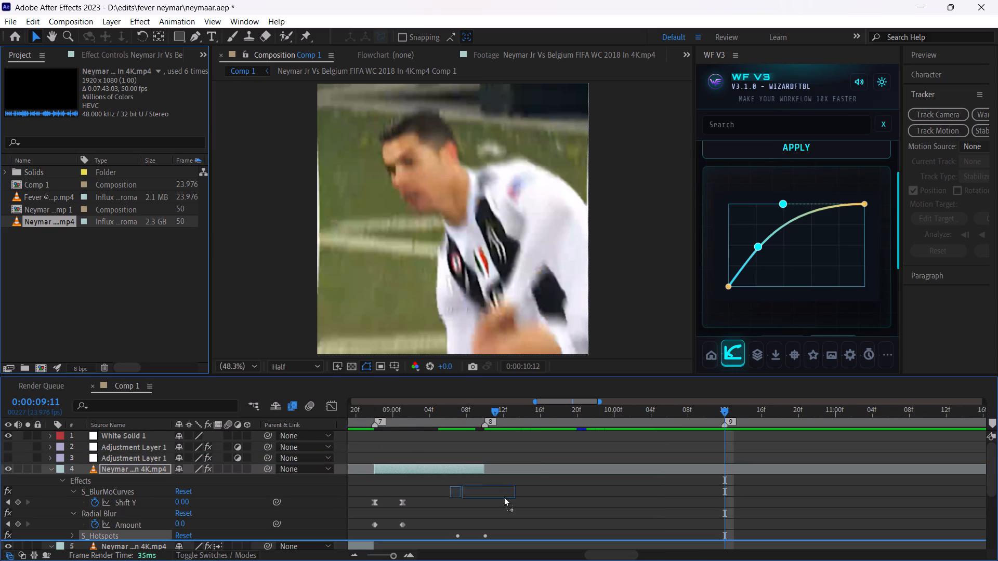
drag(504, 497, 514, 467)
drag(553, 470, 521, 469)
drag(483, 410, 689, 421)
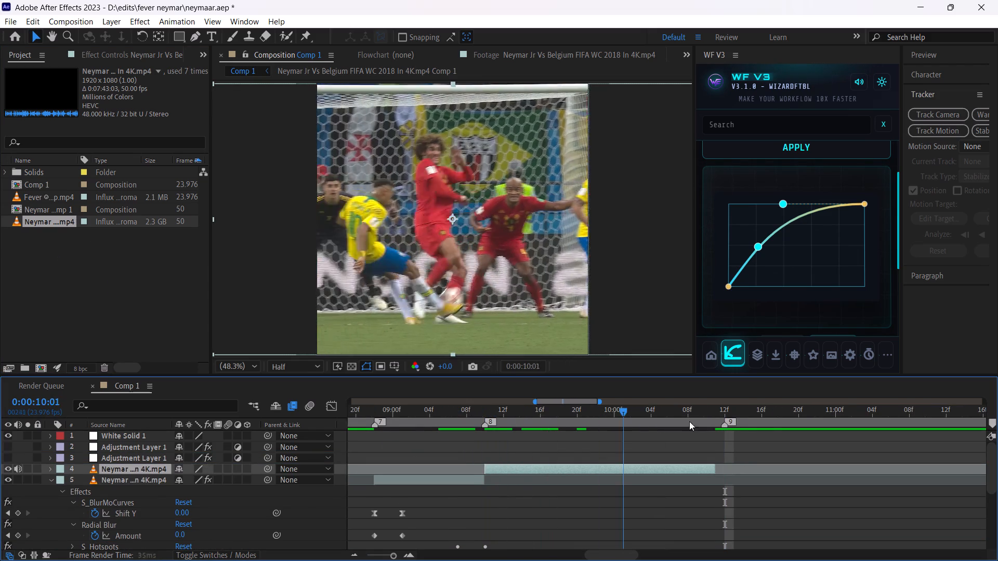
drag(689, 421, 721, 424)
drag(718, 472, 718, 473)
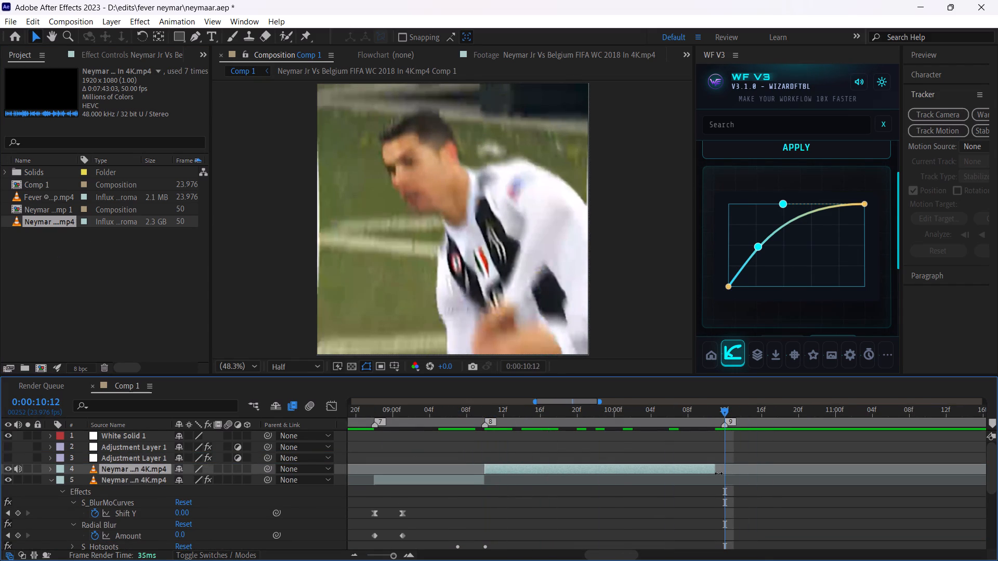
drag(718, 473, 728, 476)
Set the shot clip's position to 863, 540 so the number 10 player stays in frame, checking the framing throughout.
drag(722, 414, 673, 419)
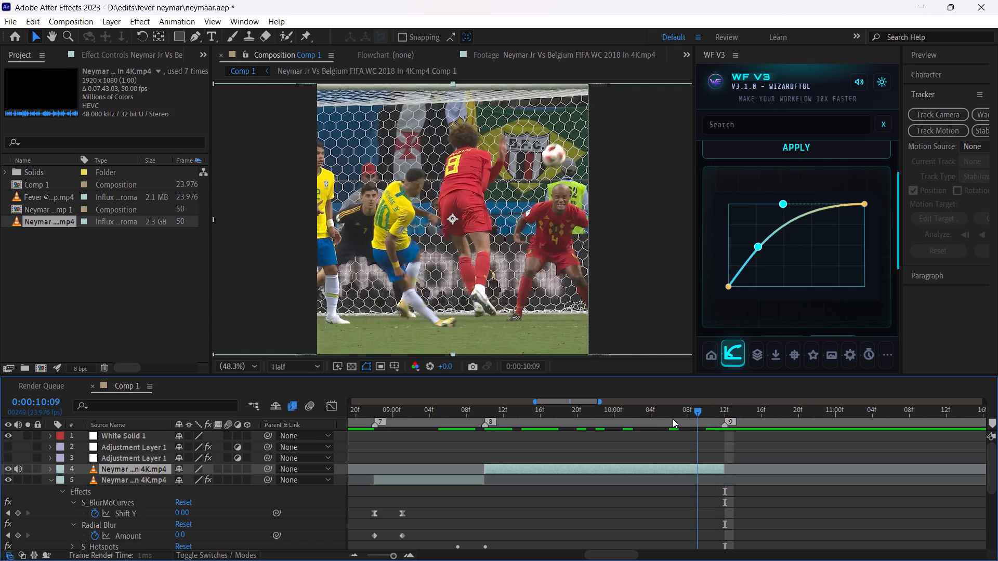
drag(673, 419, 493, 455)
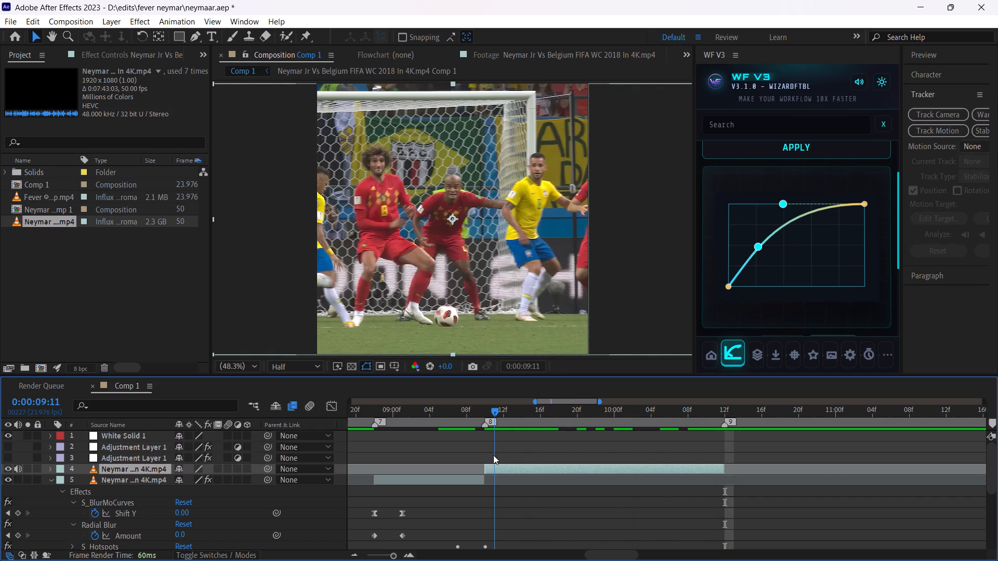
drag(493, 455, 482, 457)
key(p)
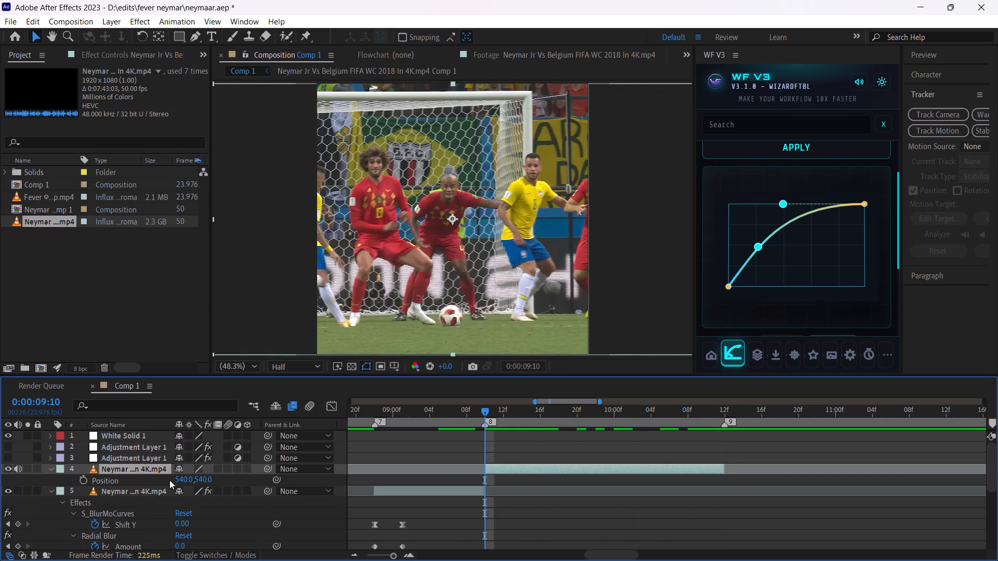
drag(184, 480, 400, 486)
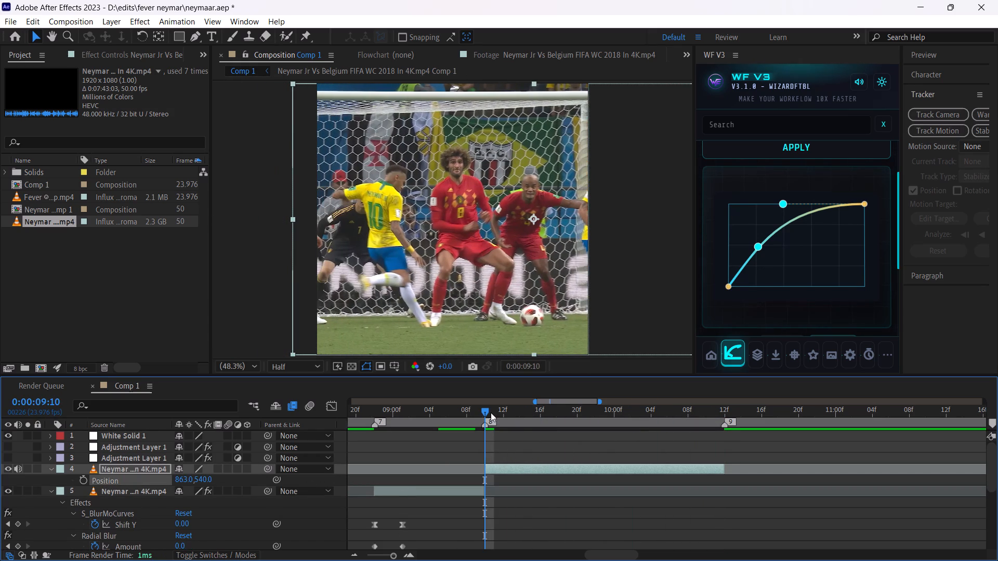
drag(491, 412, 715, 423)
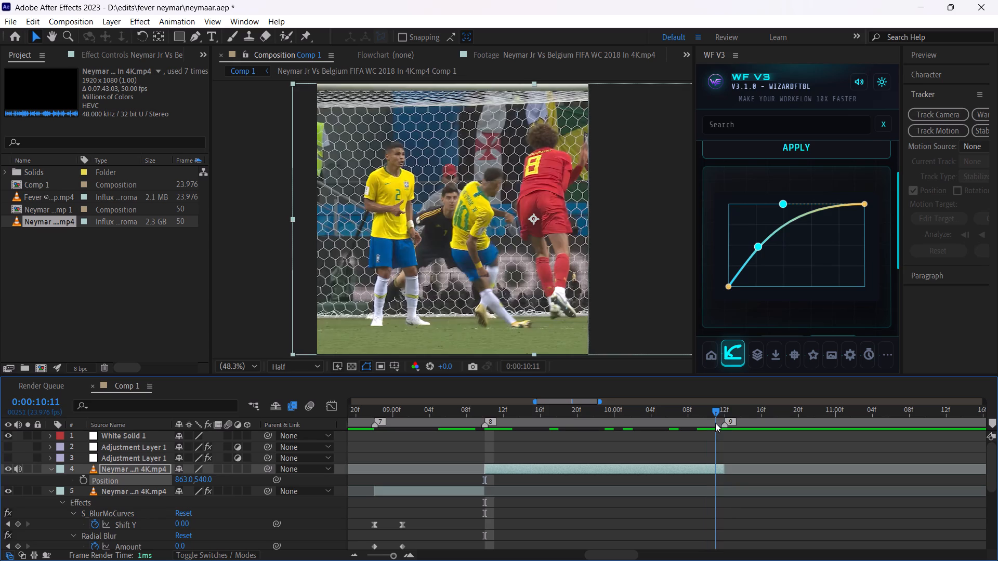
drag(715, 423, 479, 431)
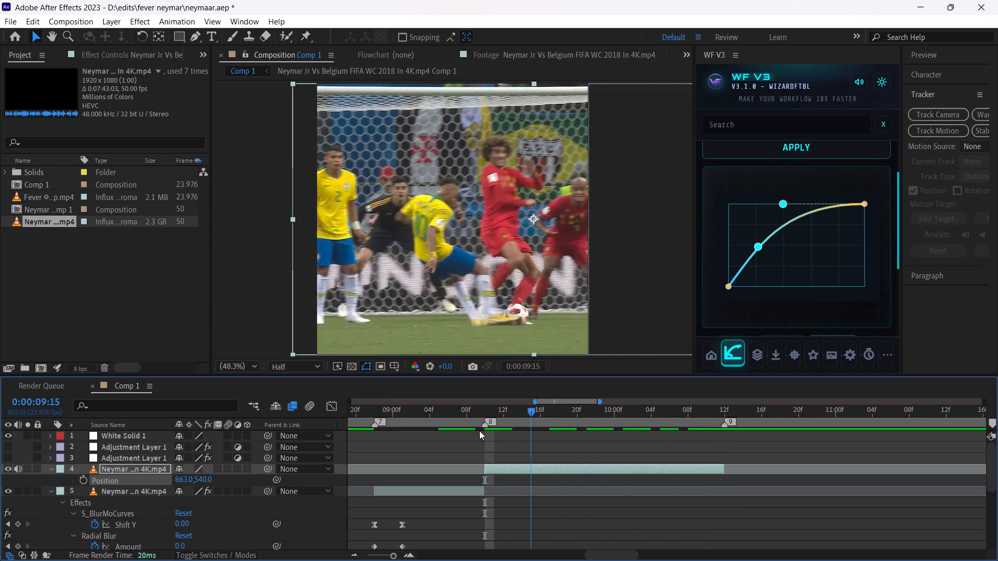
Mute the shot clip's audio and preview the edit from about 0:00:09:03 past marker 9.
drag(479, 431, 425, 431)
click(16, 467)
key(space)
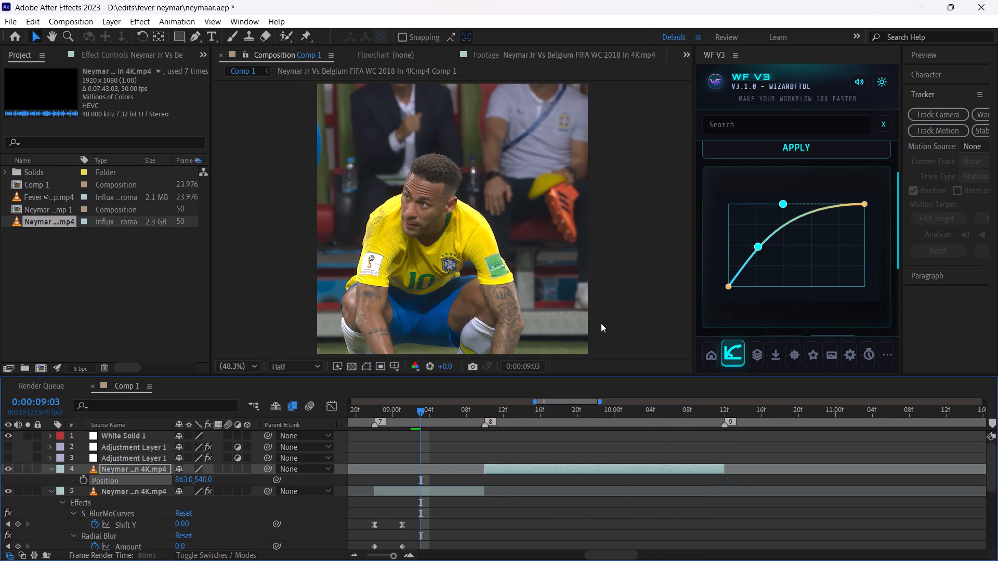
key(space)
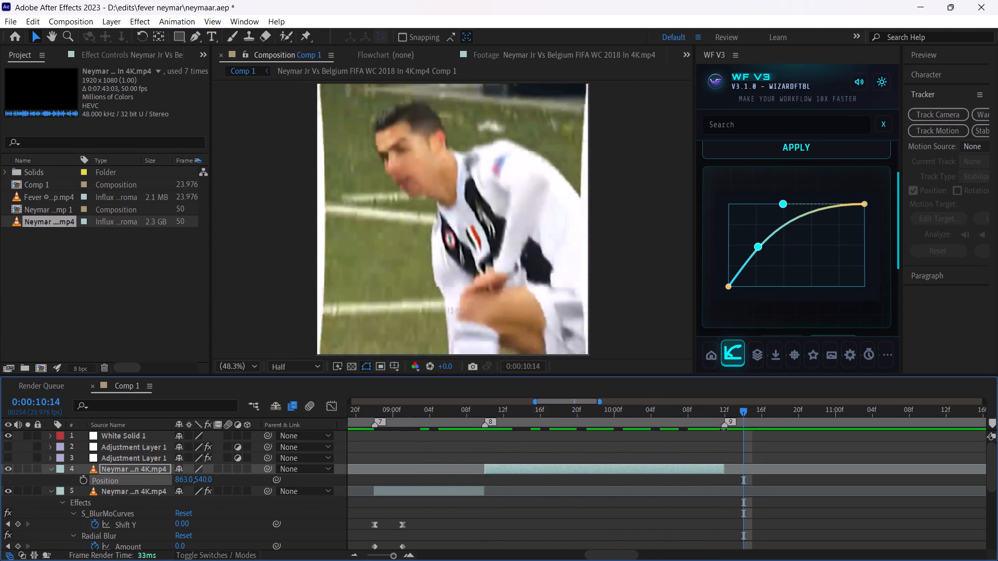
Enable time remapping on the shot clip and add a Time Remap keyframe at 0:00:10:01.
drag(723, 412, 584, 426)
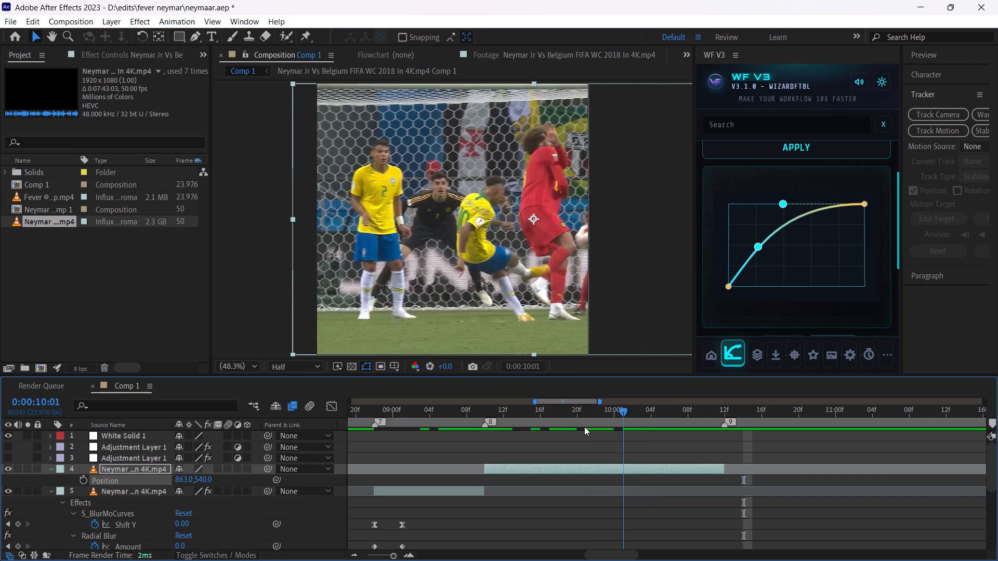
drag(584, 426, 554, 429)
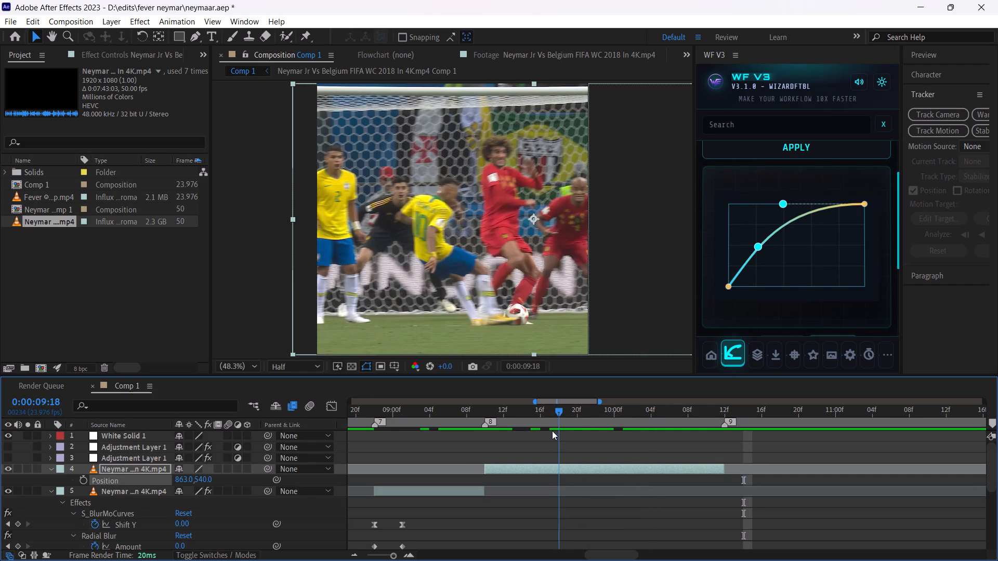
key(ctrl+alt+t)
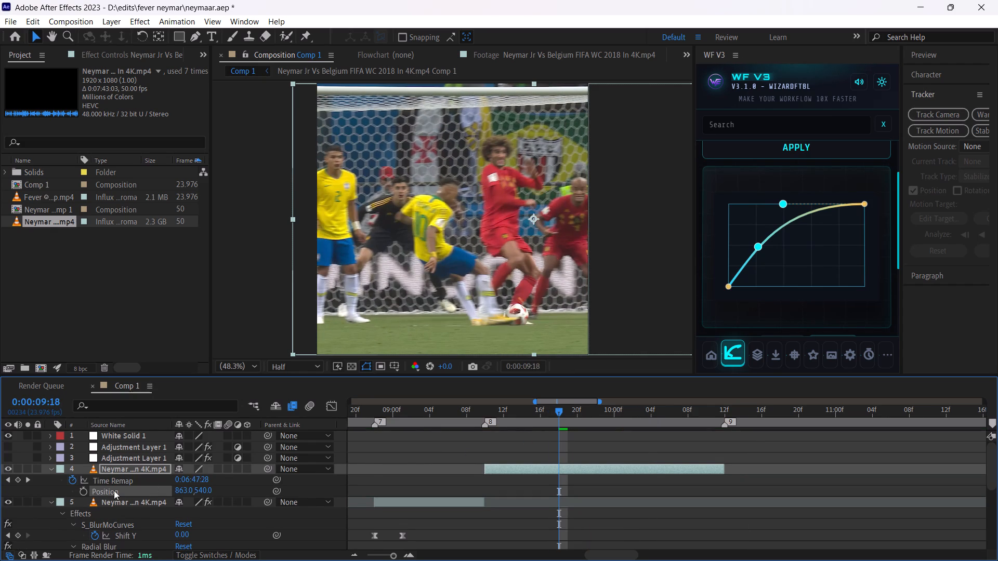
drag(566, 412, 621, 423)
click(19, 479)
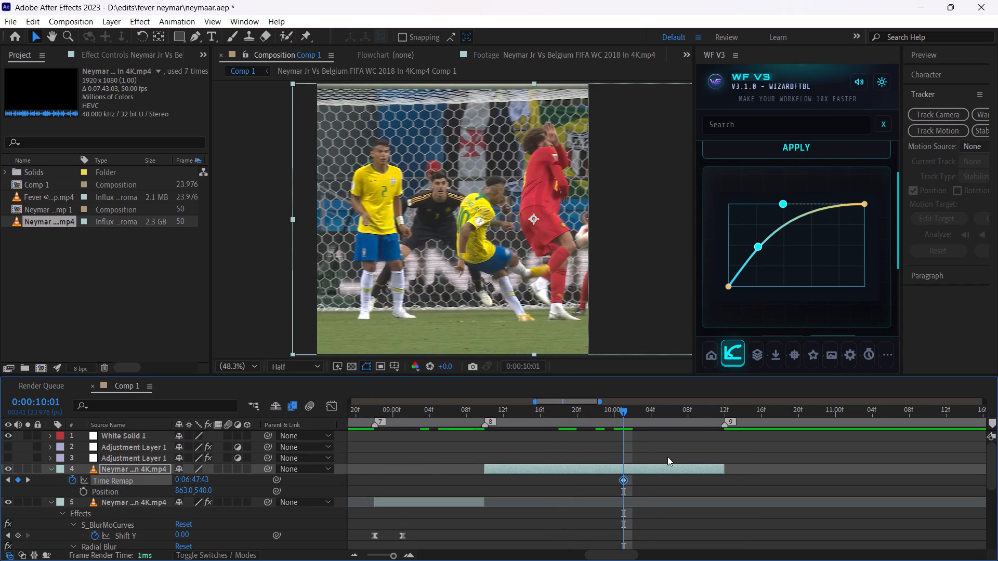
drag(500, 415, 483, 423)
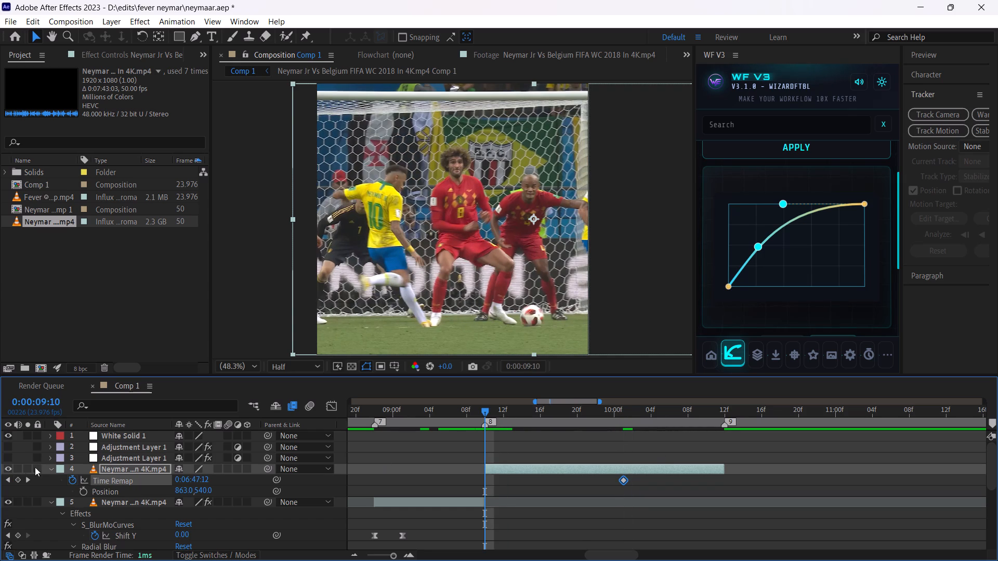
Add a Time Remap keyframe at 0:00:09:10 on the shot clip, move its later keyframe to marker 9, and preview the retimed shot.
click(18, 480)
drag(627, 478, 636, 483)
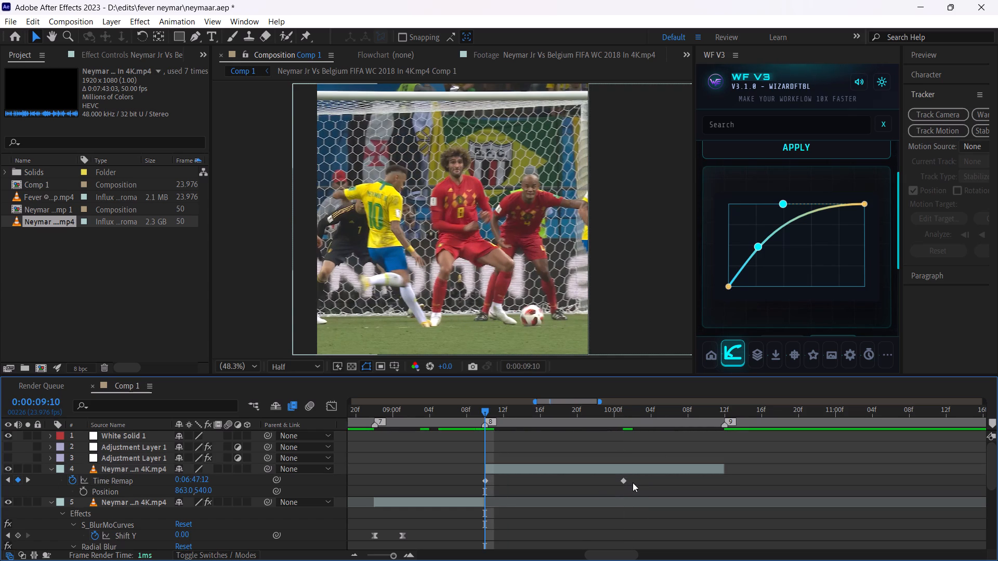
drag(625, 483, 728, 487)
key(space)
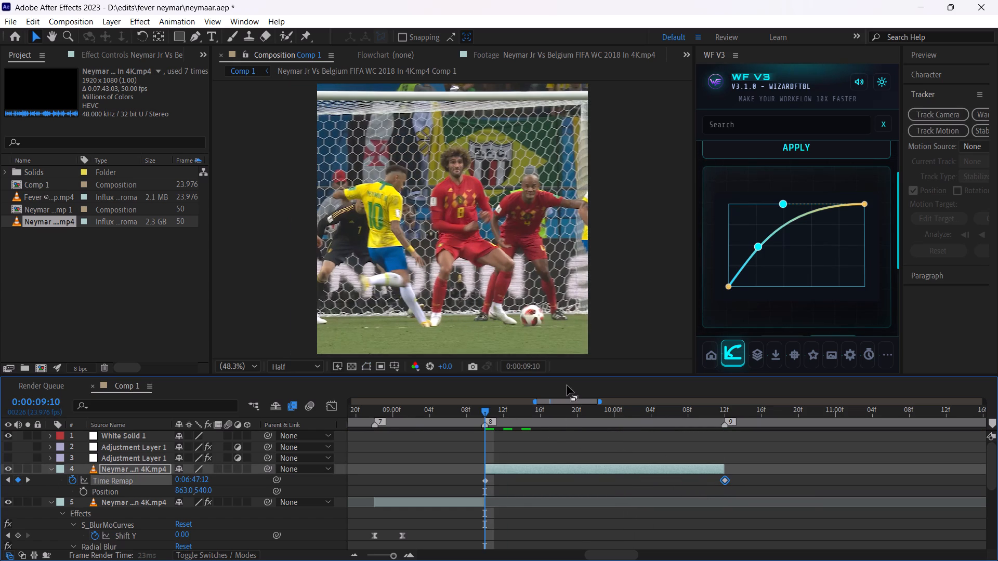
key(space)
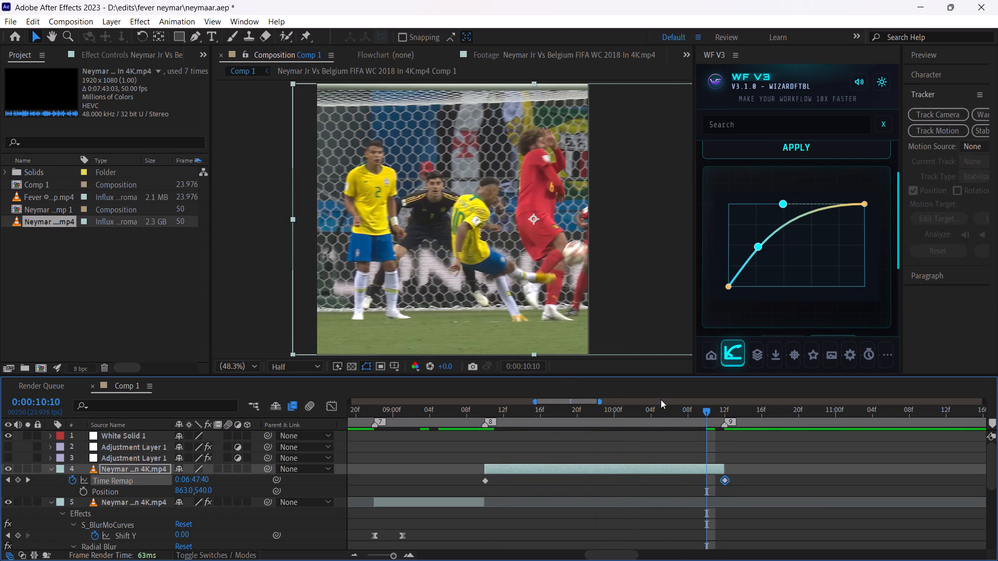
Add a layer marker to the shot clip at 0:00:09:20, where the number 10 player strikes the ball.
drag(654, 407, 576, 412)
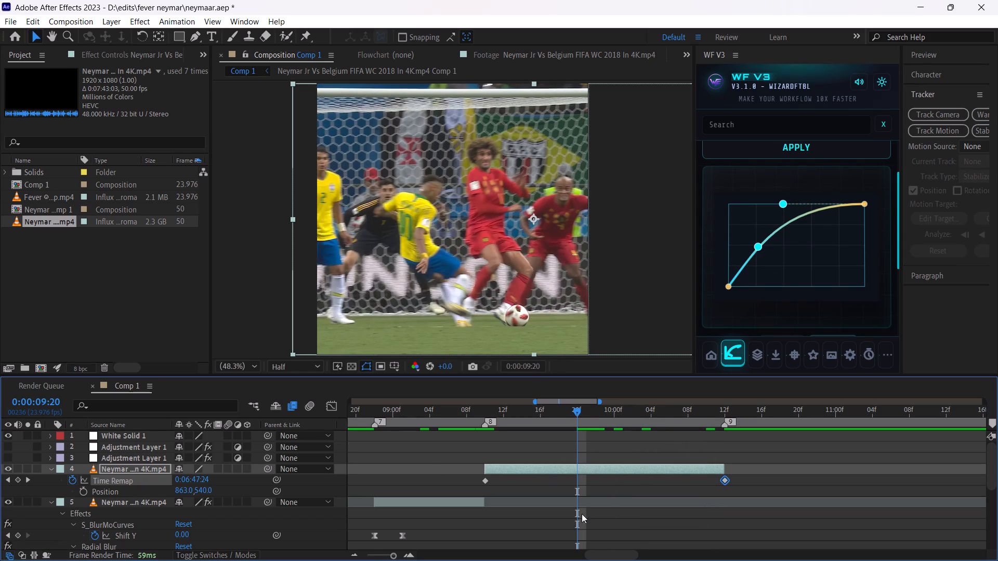
click(639, 526)
click(573, 467)
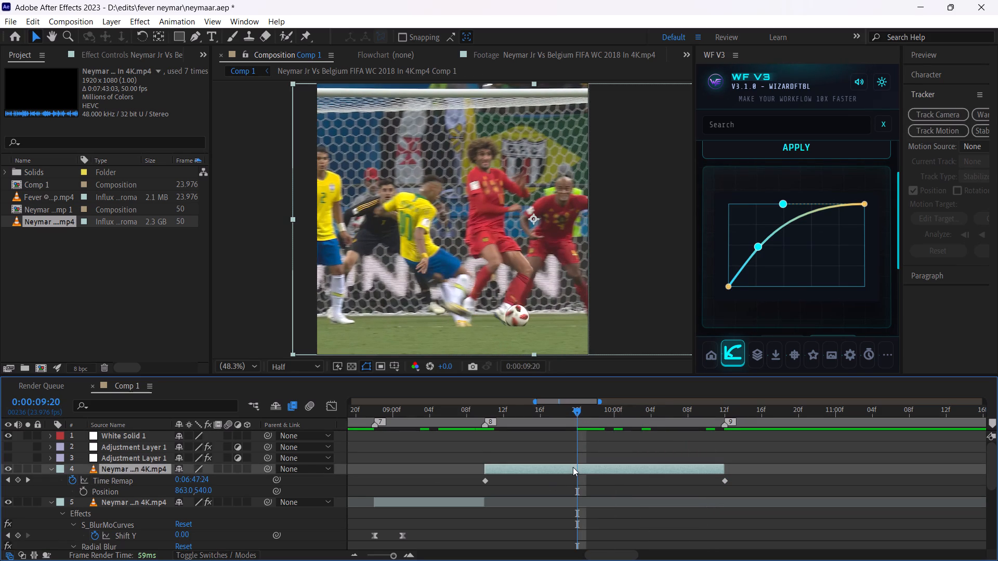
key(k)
Apply the S_Hotspots effect to the shot clip with the current time at 0:00:09:13.
drag(544, 410, 511, 418)
key(ctrl+space)
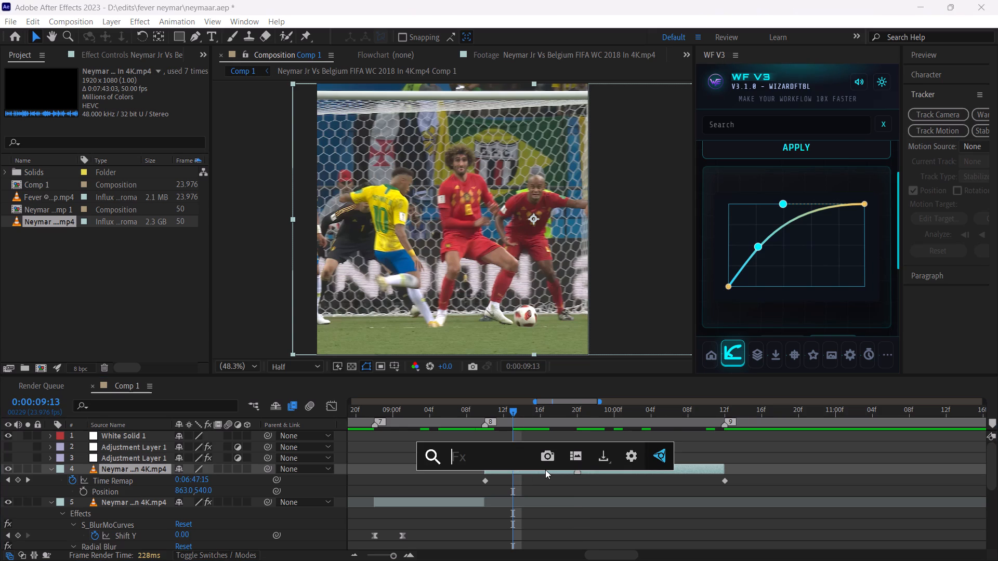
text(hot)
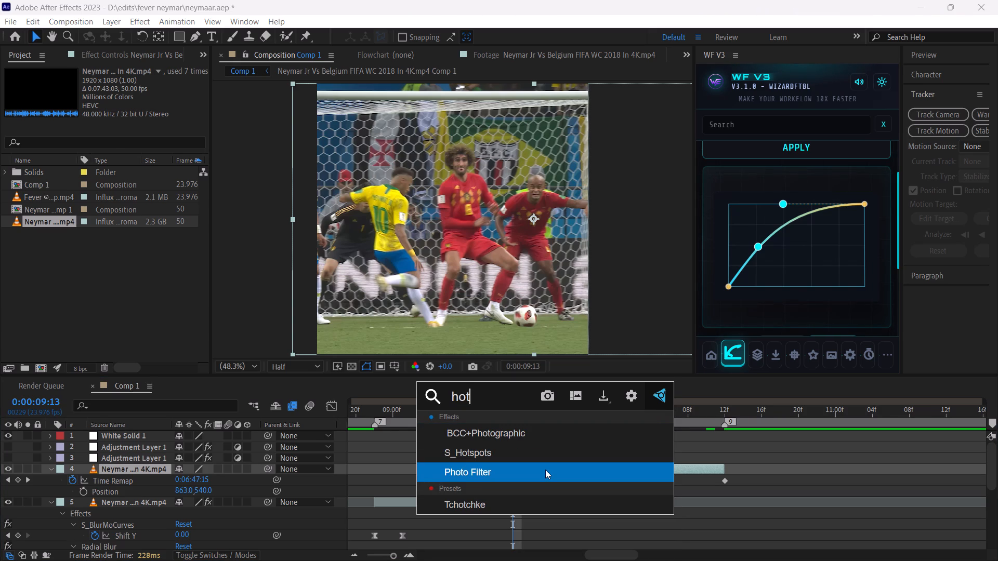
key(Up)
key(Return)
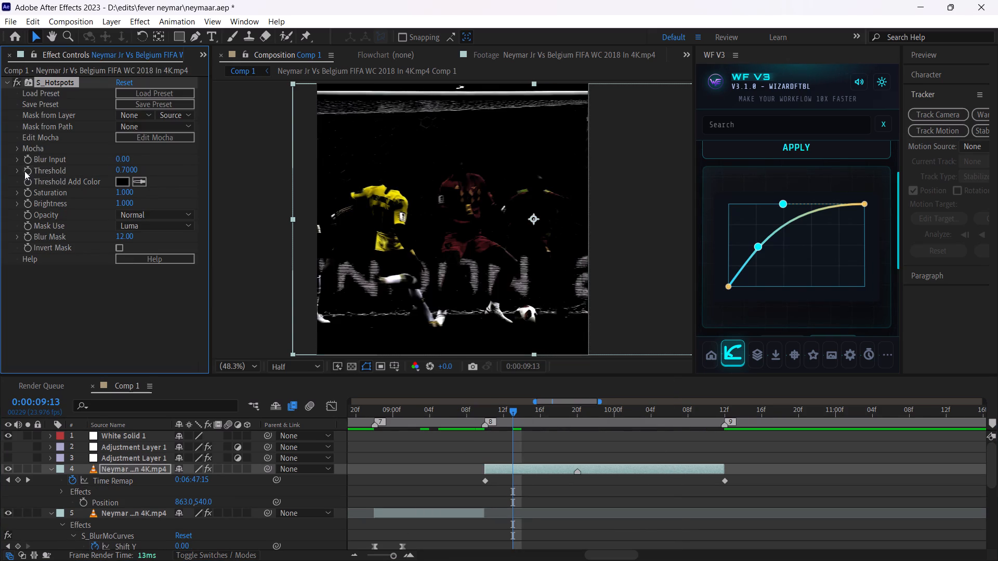
Keyframe the S_Hotspots Threshold from 0.7 at 0:00:09:10 to 0 at 0:00:09:13 and preview the hotspot transition.
click(24, 171)
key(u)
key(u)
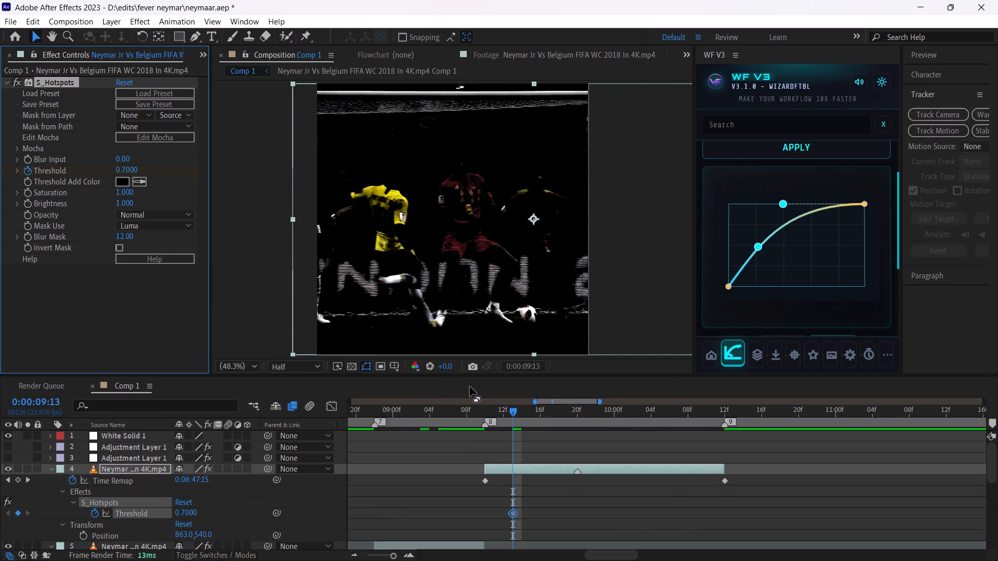
click(479, 406)
click(482, 407)
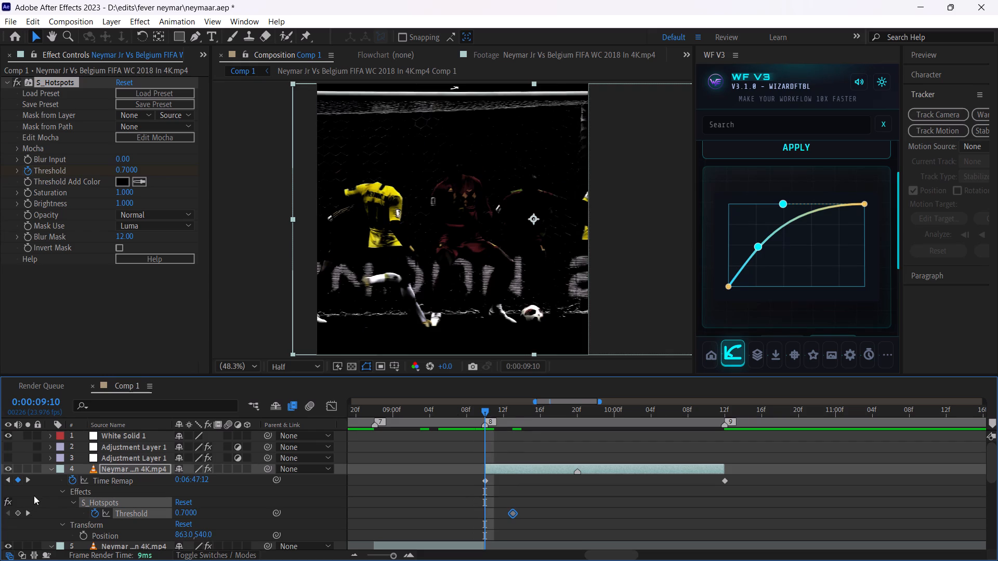
click(19, 512)
click(28, 515)
click(186, 510)
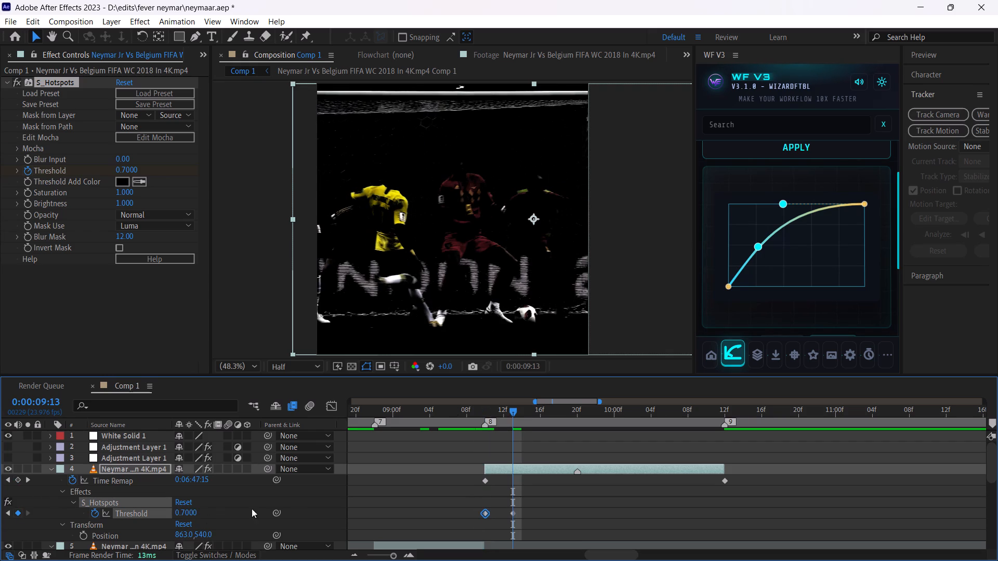
click(193, 509)
click(203, 514)
click(199, 515)
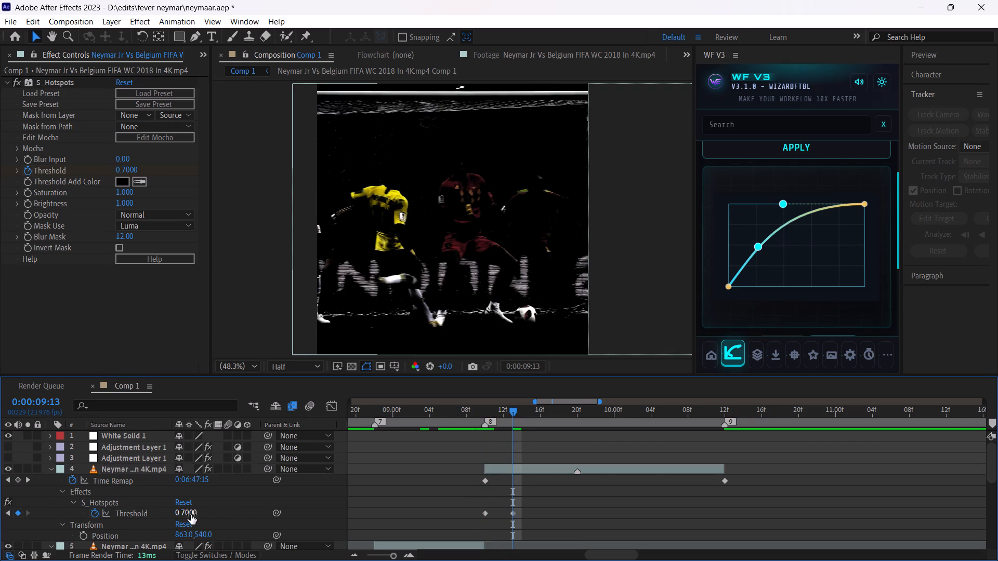
click(191, 515)
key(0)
click(264, 500)
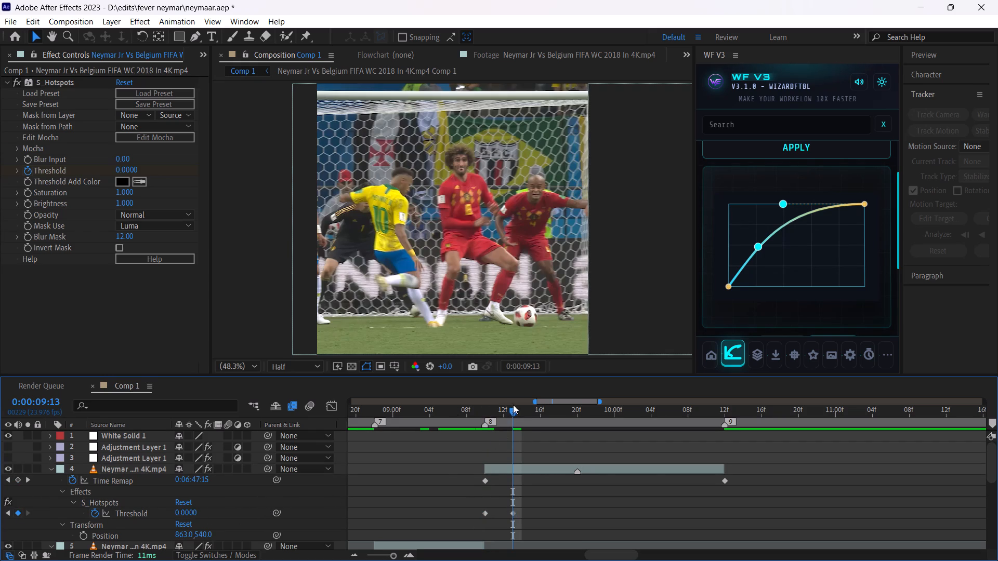
drag(512, 412, 392, 415)
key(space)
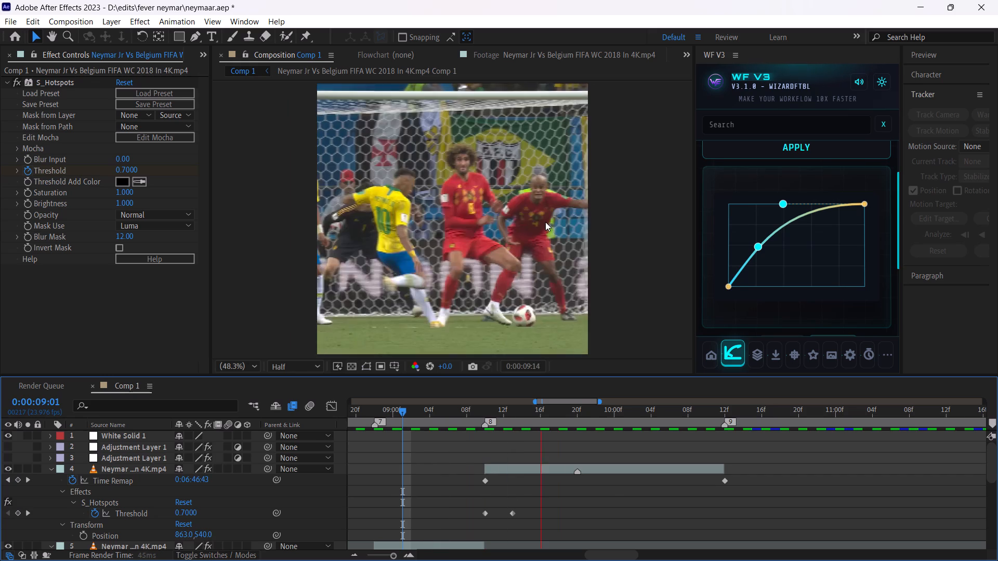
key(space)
Apply S_BlurMoCurves to the shot clip at 0:00:09:18 and place its center just above the ball, at about 912, 844.
drag(599, 414, 552, 425)
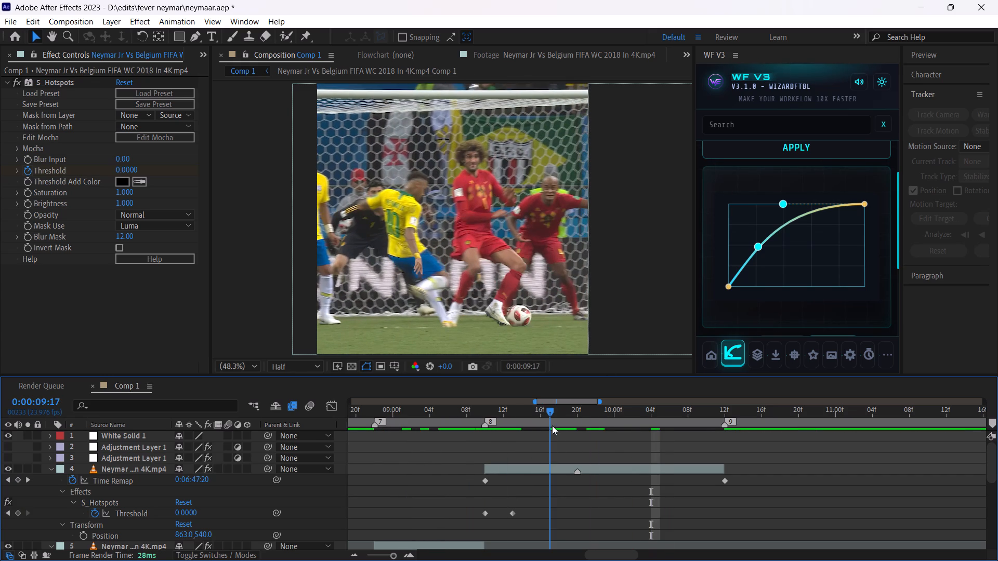
drag(552, 425, 558, 425)
click(574, 475)
click(583, 466)
key(ctrl+space)
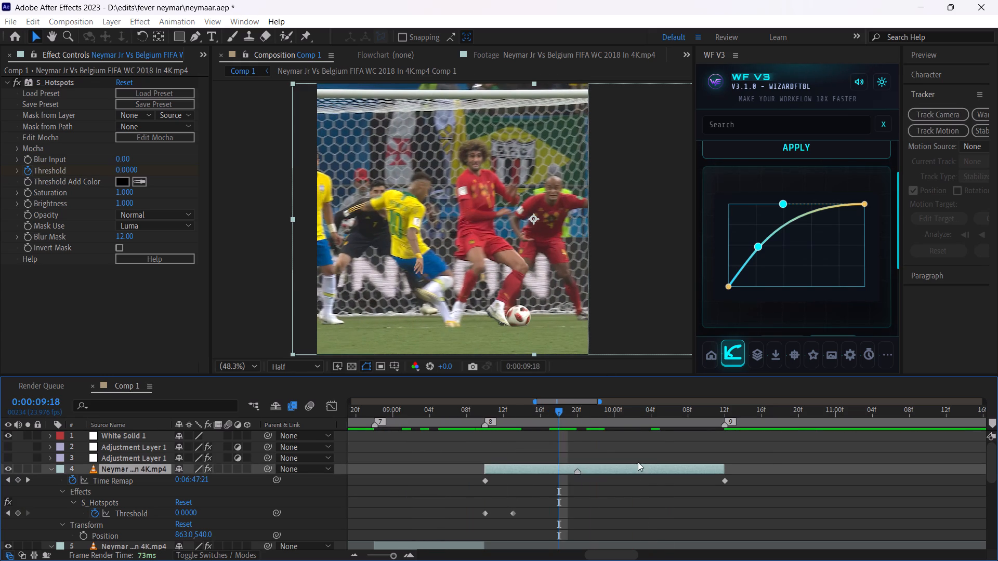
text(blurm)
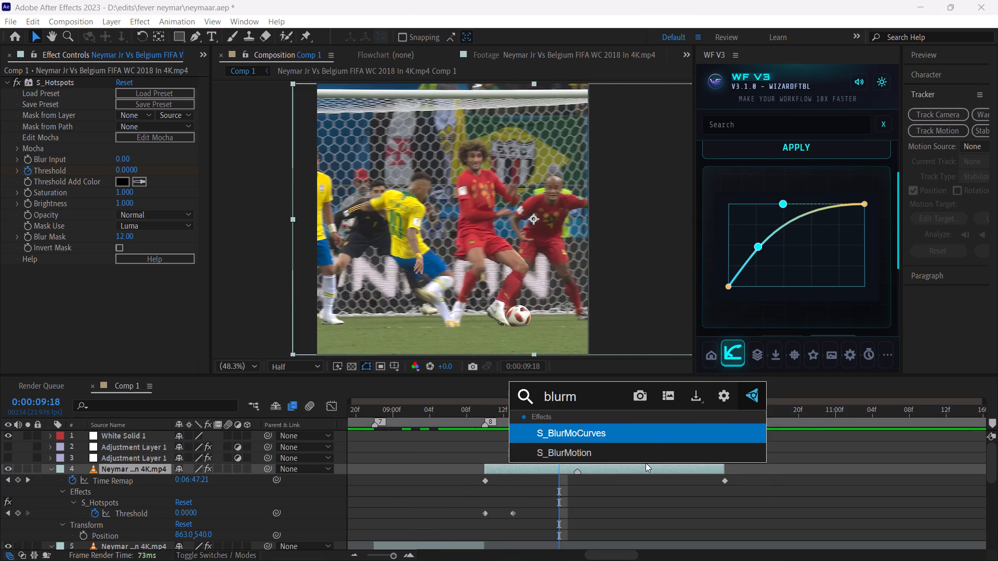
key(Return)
drag(531, 224, 512, 298)
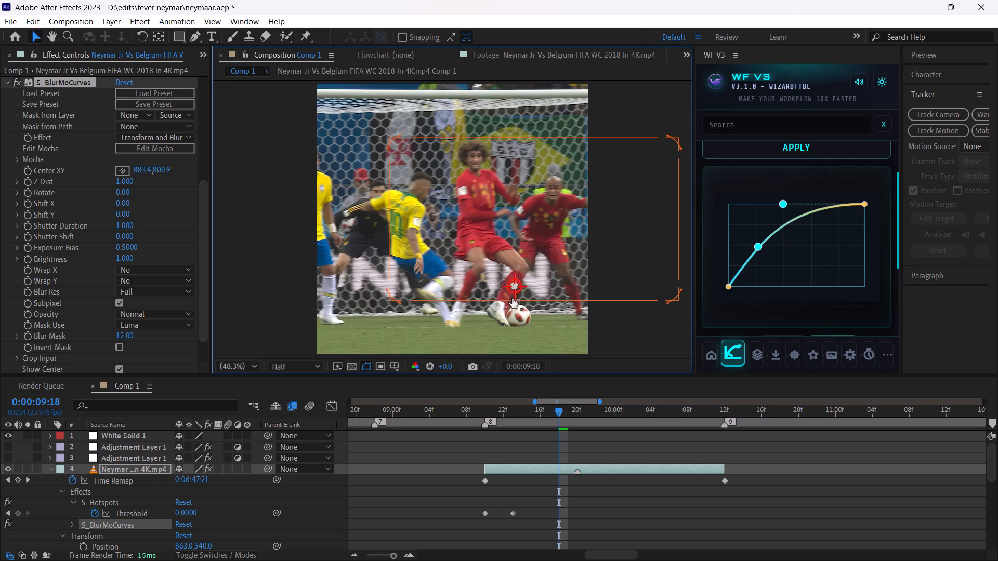
drag(512, 298, 519, 301)
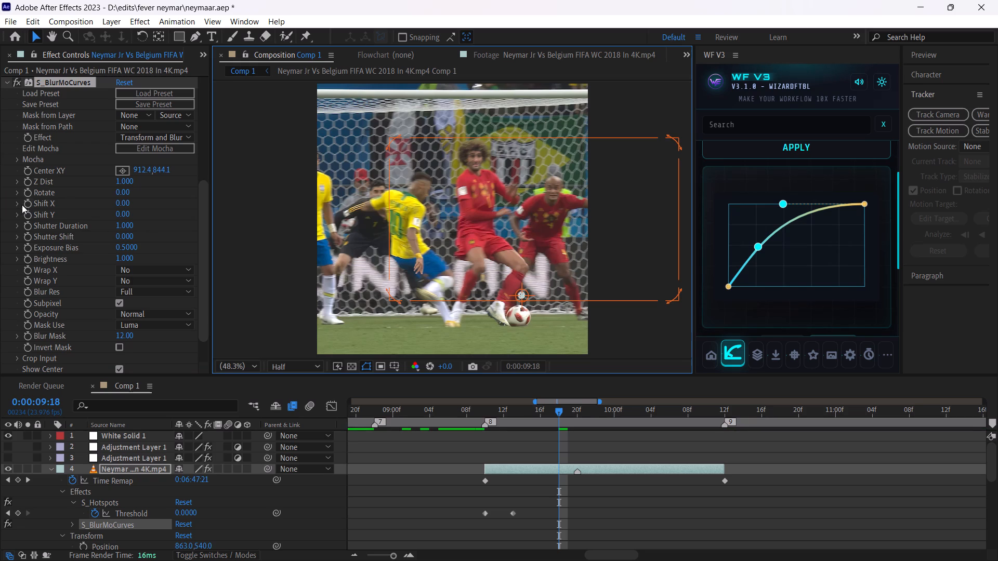
Add a Z Dist keyframe for S_BlurMoCurves at 0:00:09:18 and go to the layer marker at 0:00:09:20.
click(30, 181)
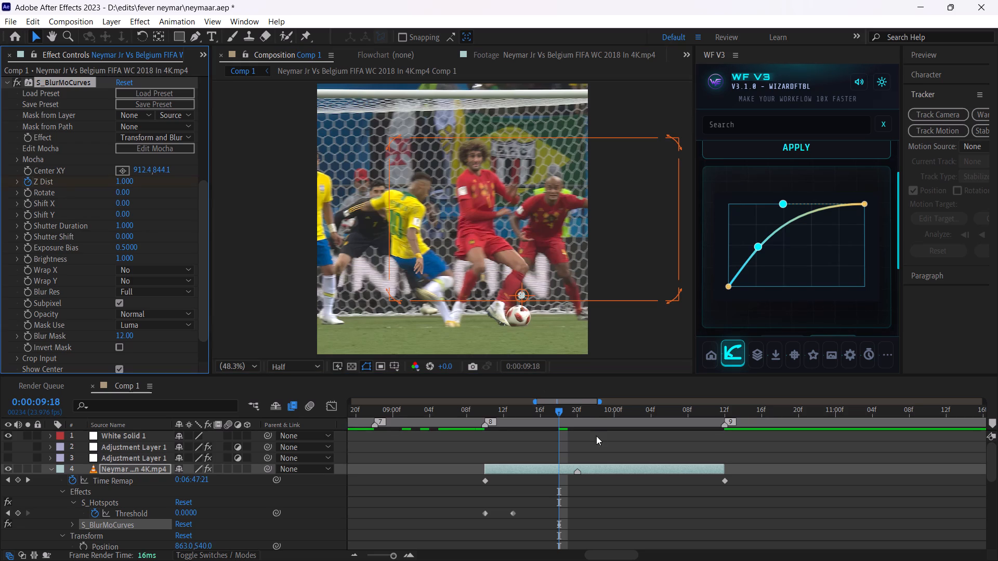
drag(561, 411, 578, 413)
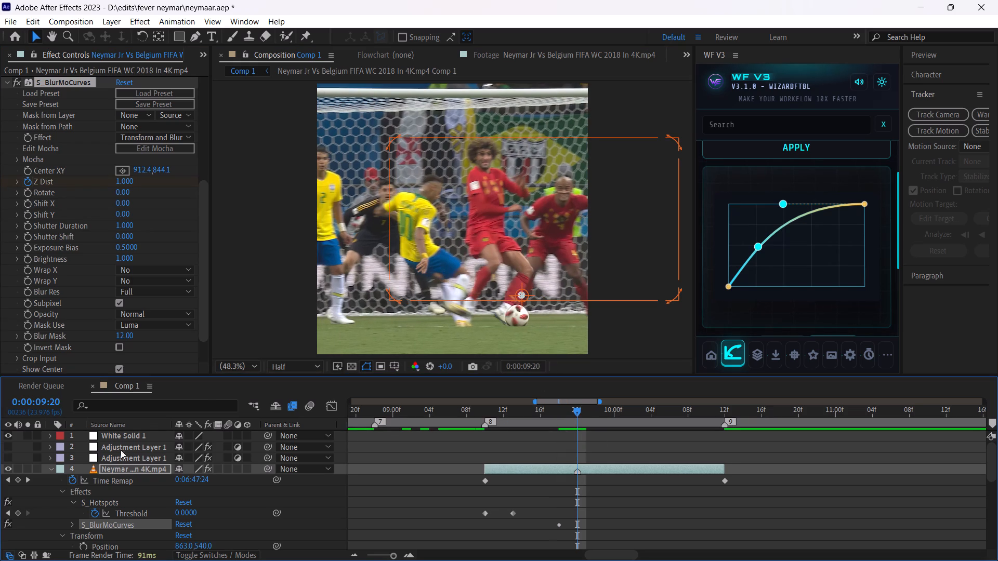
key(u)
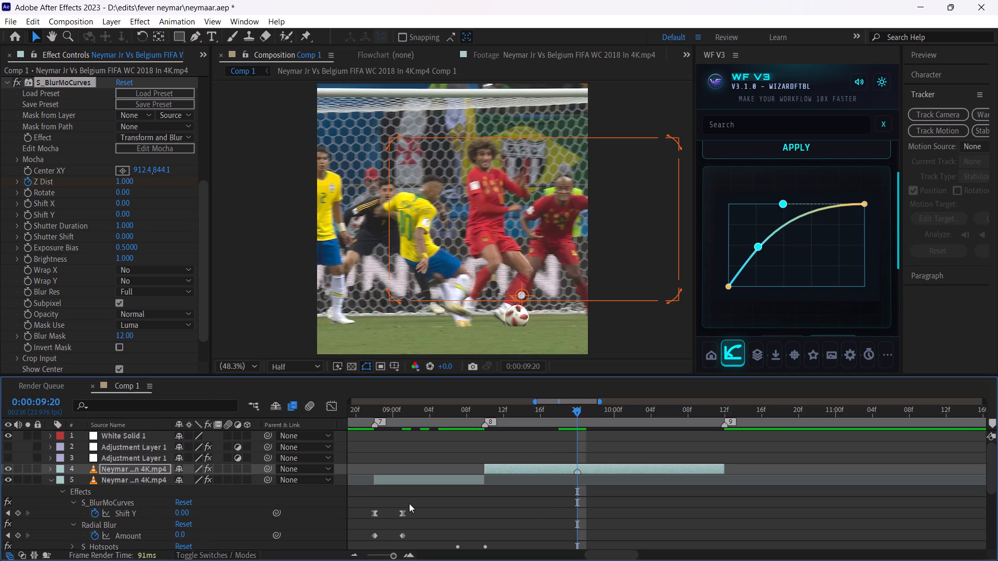
Add an S_BlurMoCurves Z Dist keyframe of 0.880 at 0:00:09:20 on the shot clip.
drag(987, 471, 990, 491)
key(u)
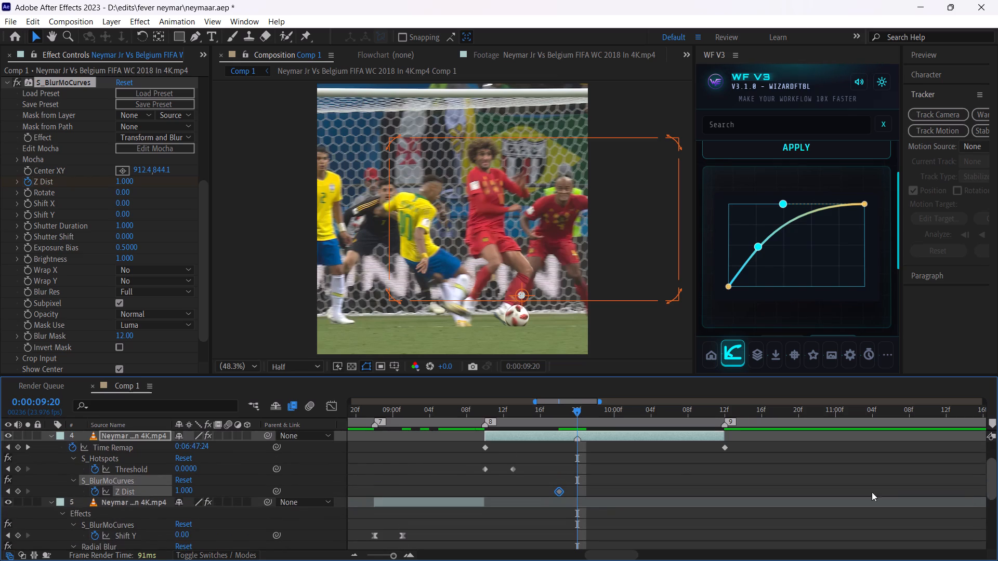
drag(187, 491, 167, 496)
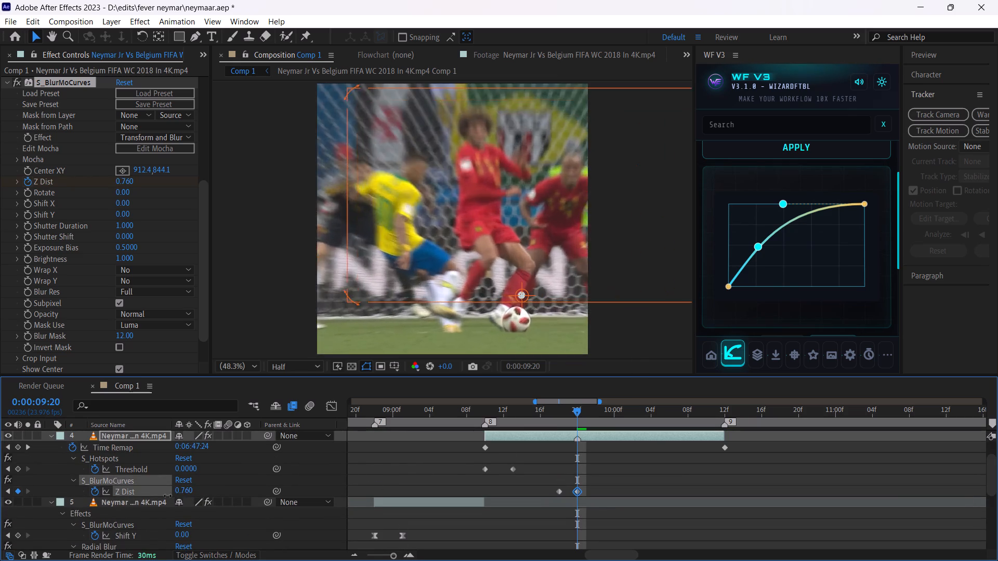
drag(167, 496, 184, 497)
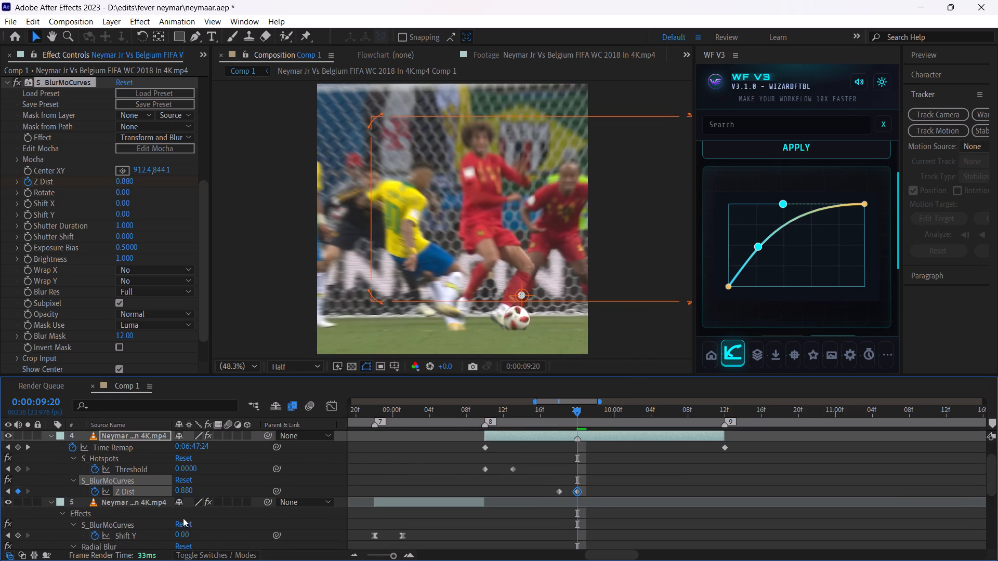
Apply Easy Ease to both S_BlurMoCurves Z Dist keyframes on the shot clip.
drag(602, 483, 536, 501)
key(F10)
key(F9)
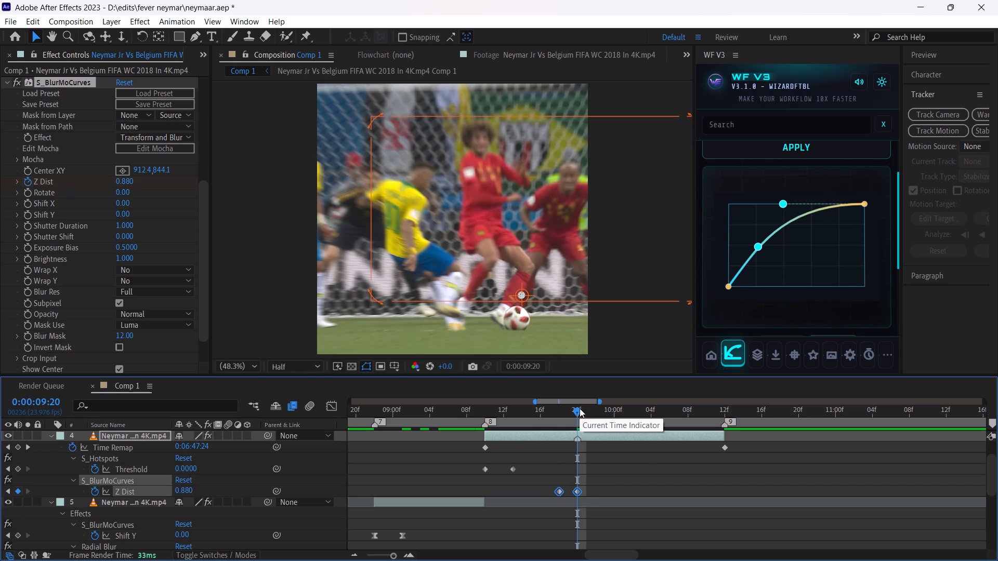
Save the project.
key(ctrl+s)
Preview the shot clip's Z Dist zoom, starting a few frames before its first keyframe.
drag(572, 412, 522, 421)
key(space)
key(space)
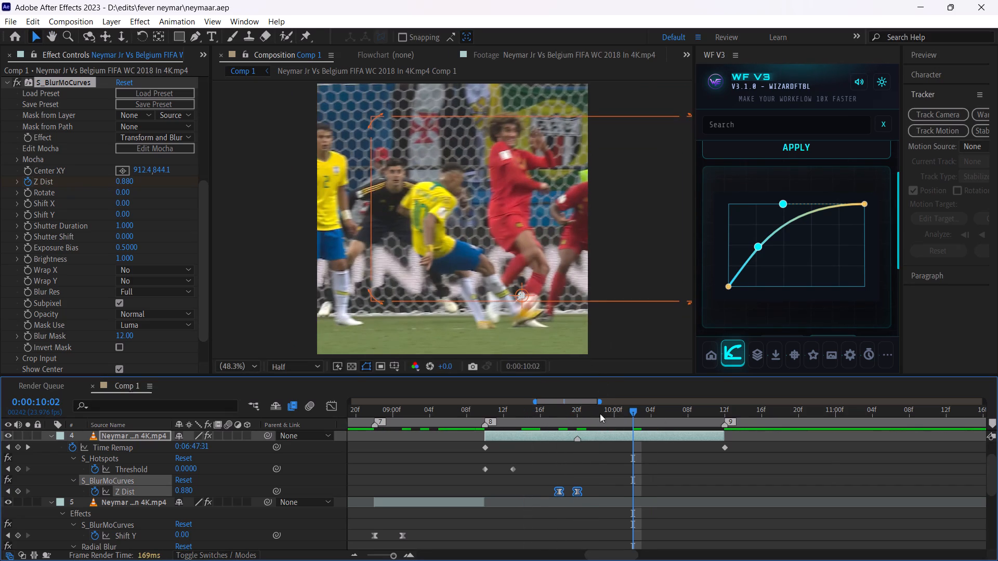
Shape the WF V3 graph into a steep-start, long ease-out curve and apply it to the shot clip's two Z Dist keyframes.
drag(591, 415, 566, 419)
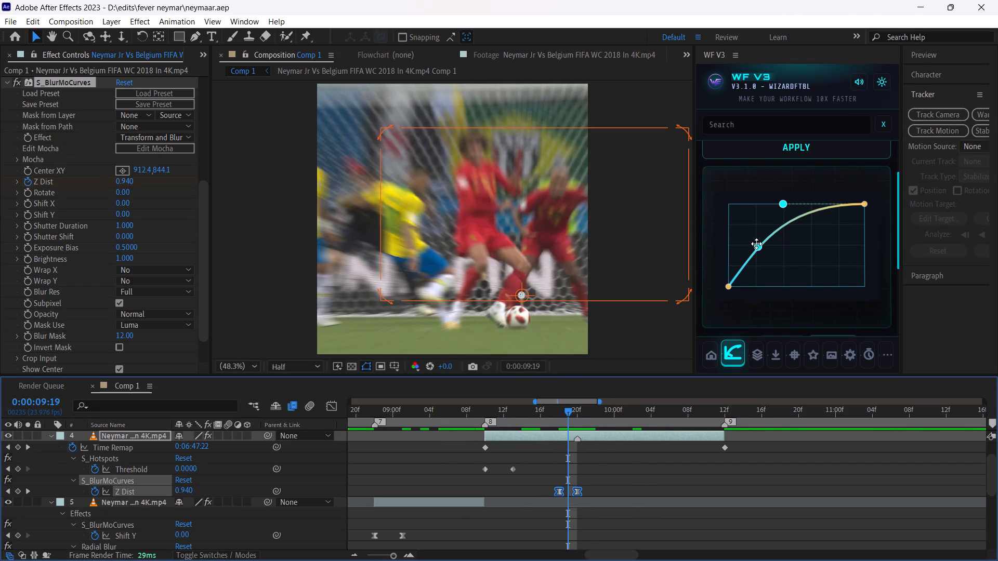
drag(756, 244, 756, 238)
drag(783, 205, 730, 211)
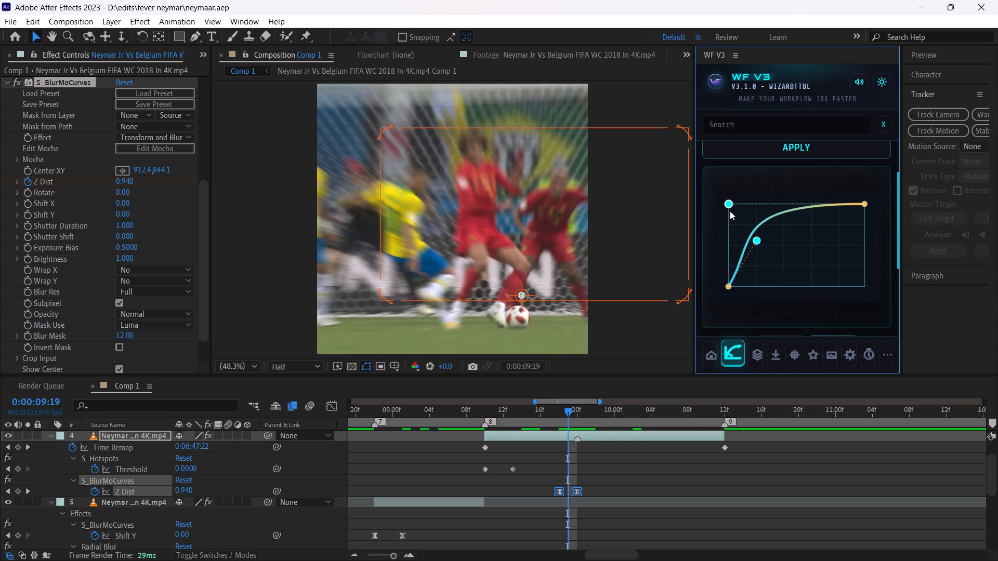
drag(730, 211, 725, 211)
drag(754, 241, 700, 225)
click(745, 154)
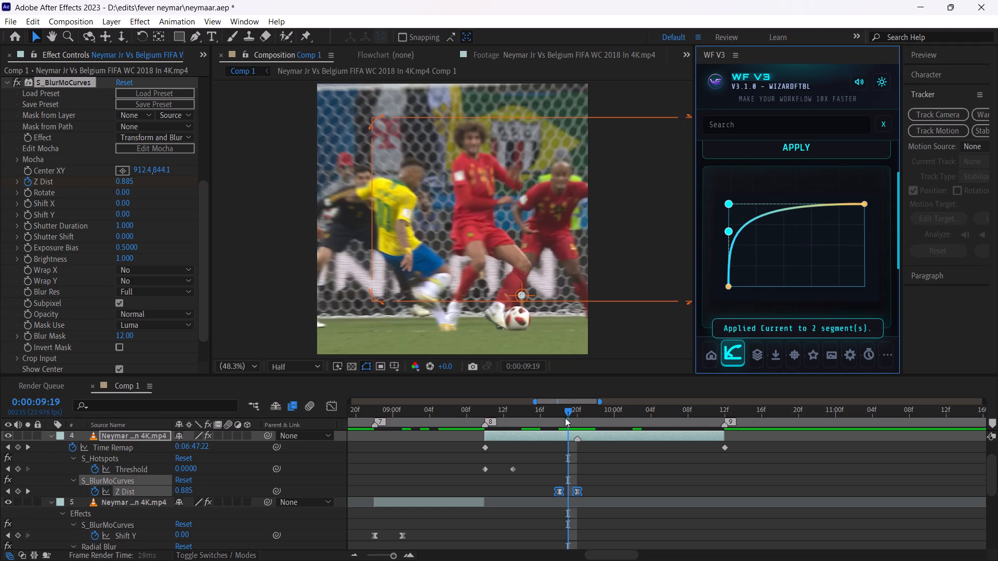
drag(568, 410, 504, 412)
key(space)
key(space)
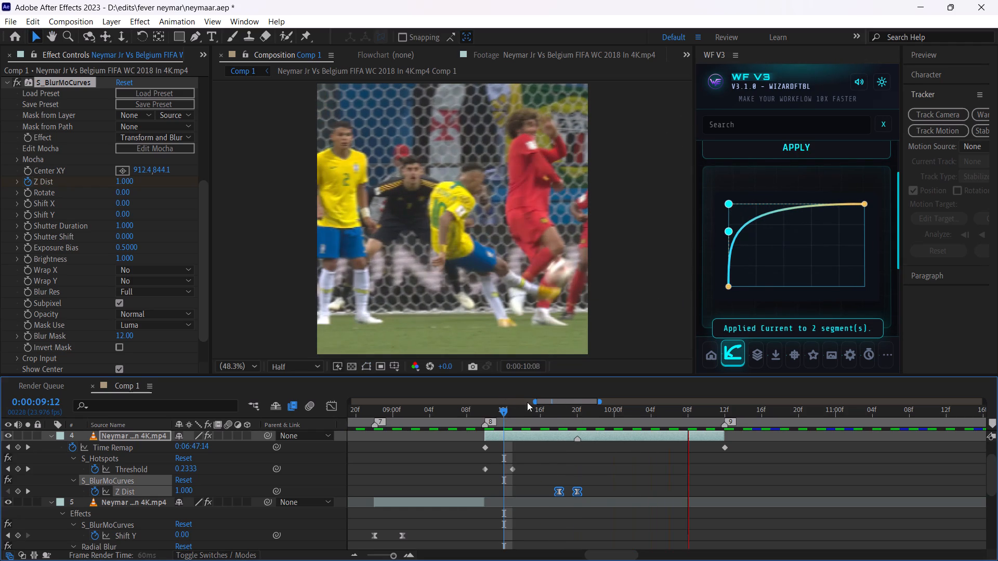
Change the shot clip's S_BlurMoCurves Z Dist keyframe at 0:00:09:20 to 0.770 and preview the zoom.
drag(589, 413, 577, 423)
click(613, 458)
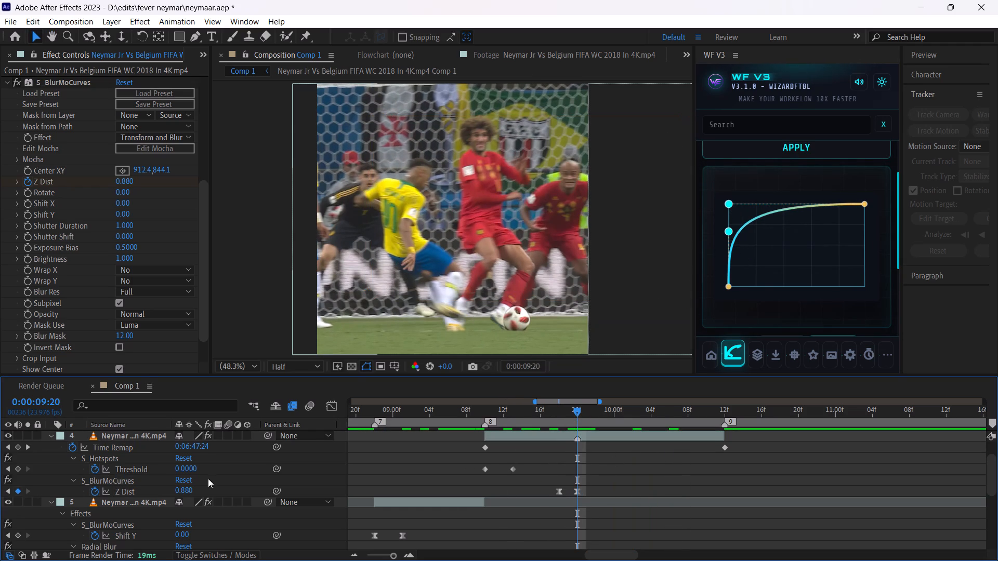
drag(185, 488, 175, 497)
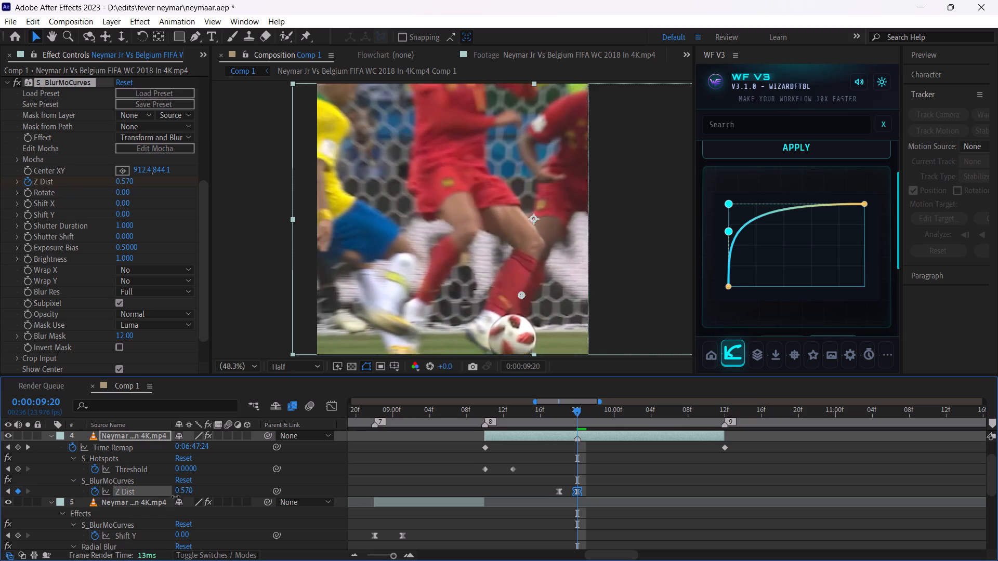
drag(175, 497, 187, 499)
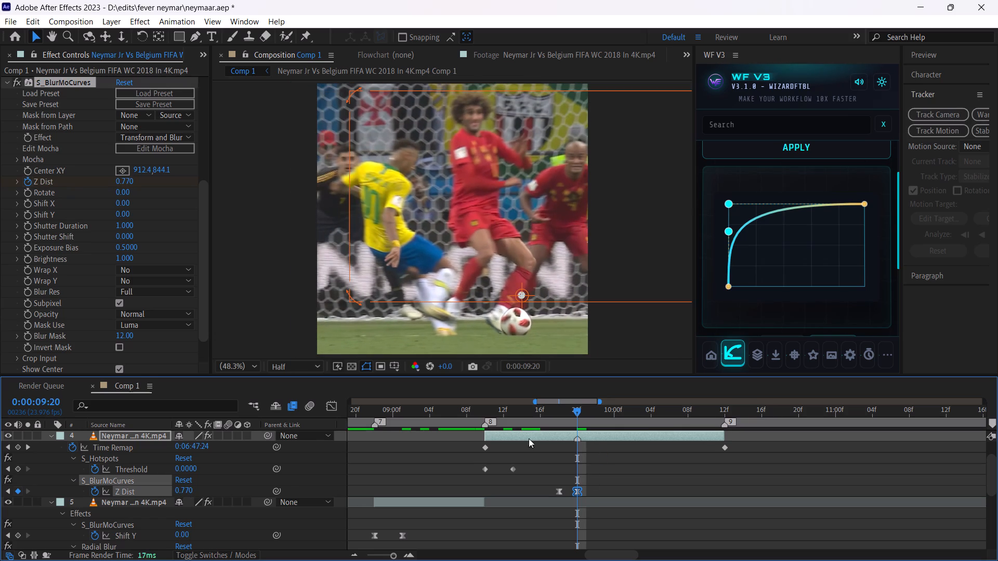
click(232, 482)
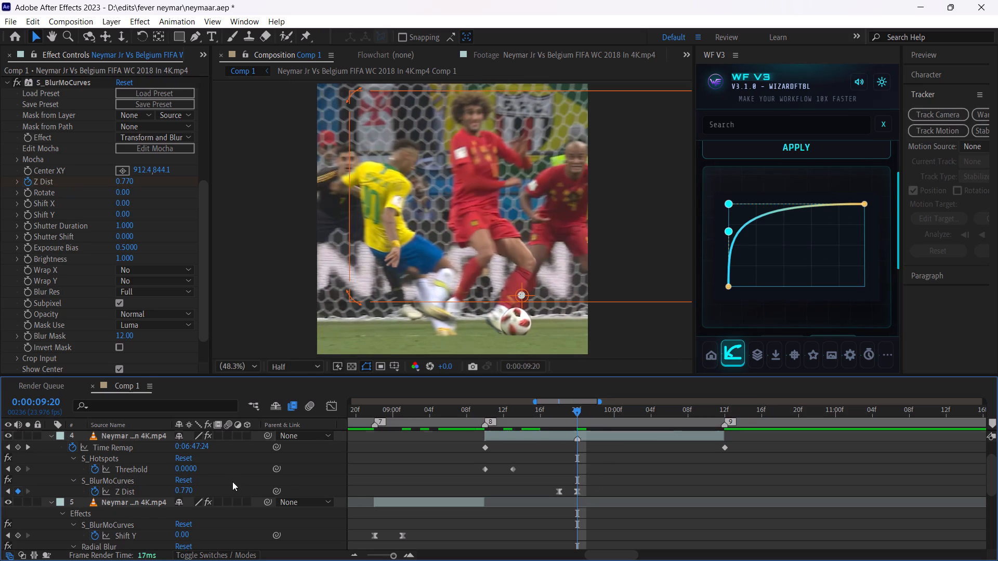
drag(579, 413, 470, 434)
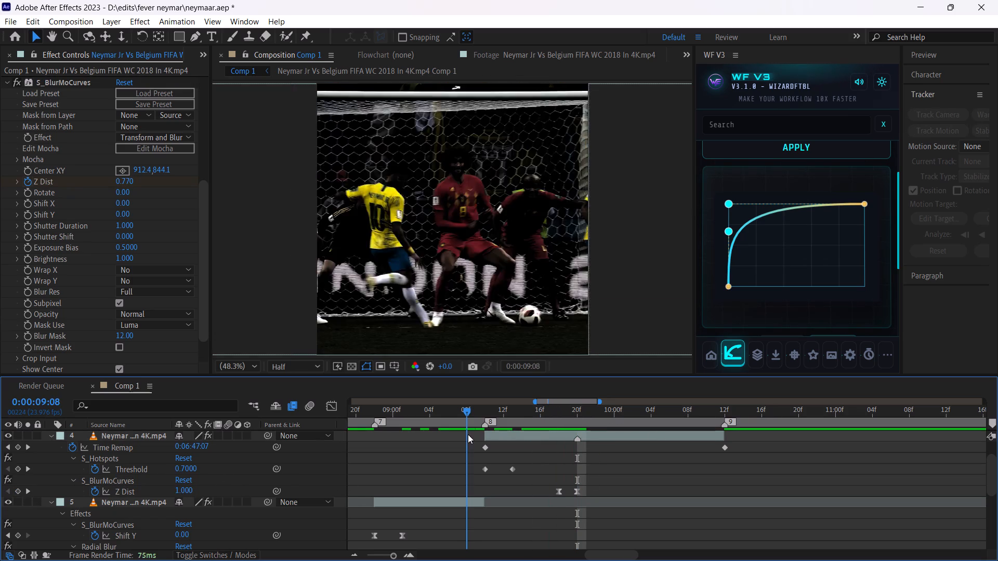
key(space)
key(space)
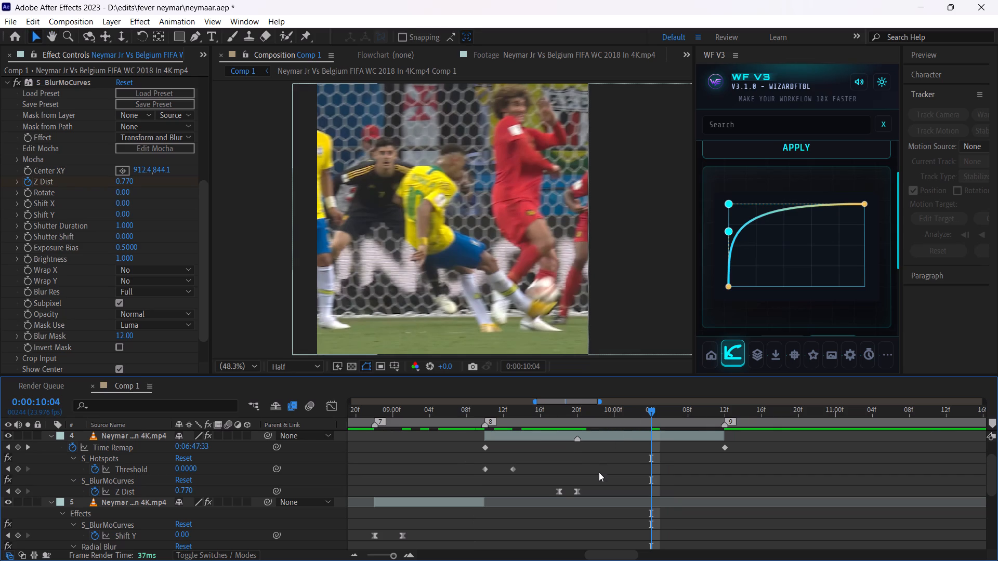
Reapply Easy Ease and the WF V3 ease-out curve to both Z Dist keyframes on the shot clip.
drag(600, 473, 522, 502)
key(F9)
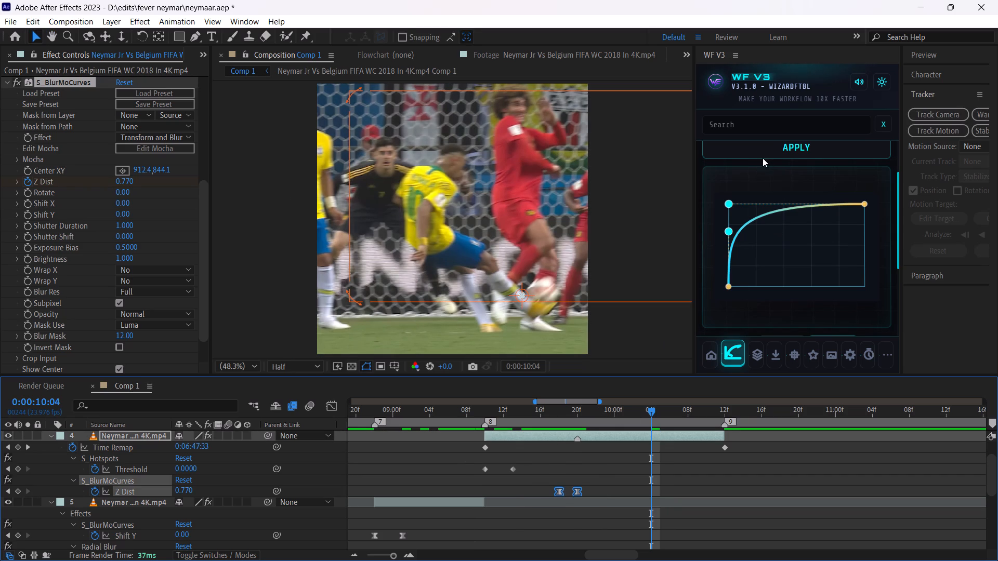
click(765, 149)
Play back and scrub through the shot clip to examine the zoom and the ball's movement up to the clip's end.
drag(571, 415, 464, 436)
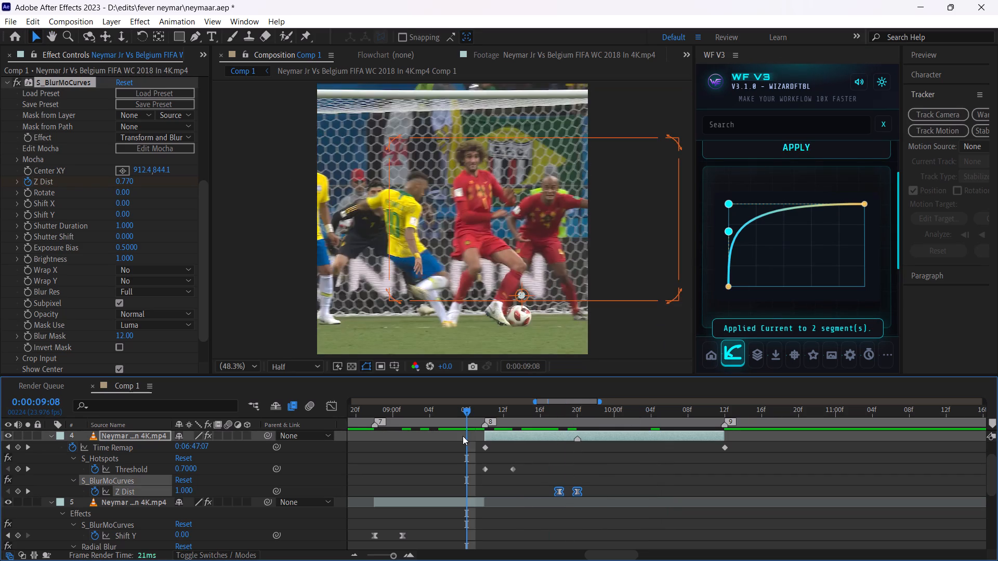
key(space)
key(space)
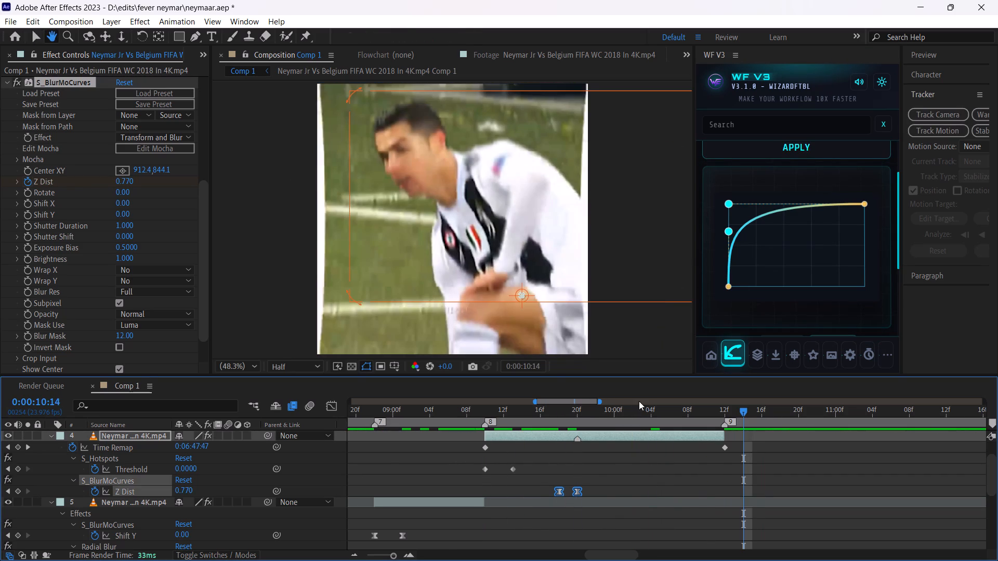
drag(621, 412, 481, 426)
key(space)
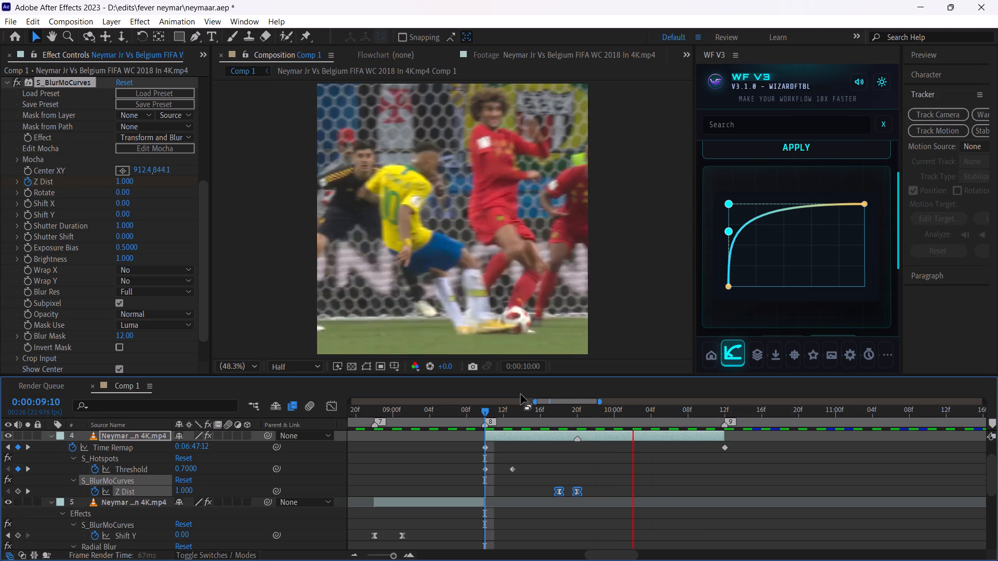
key(space)
drag(598, 415, 547, 424)
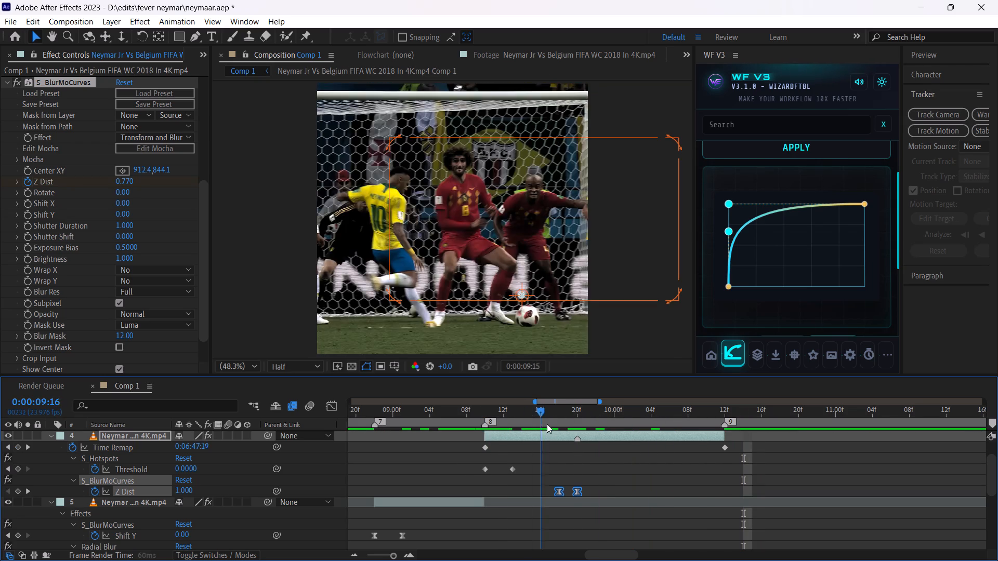
drag(547, 424, 608, 423)
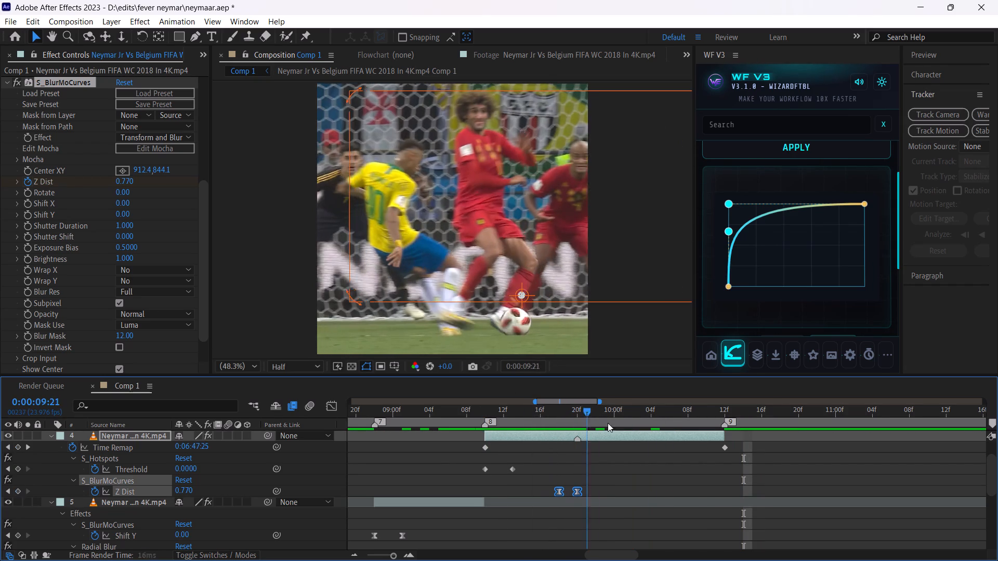
drag(608, 423, 688, 414)
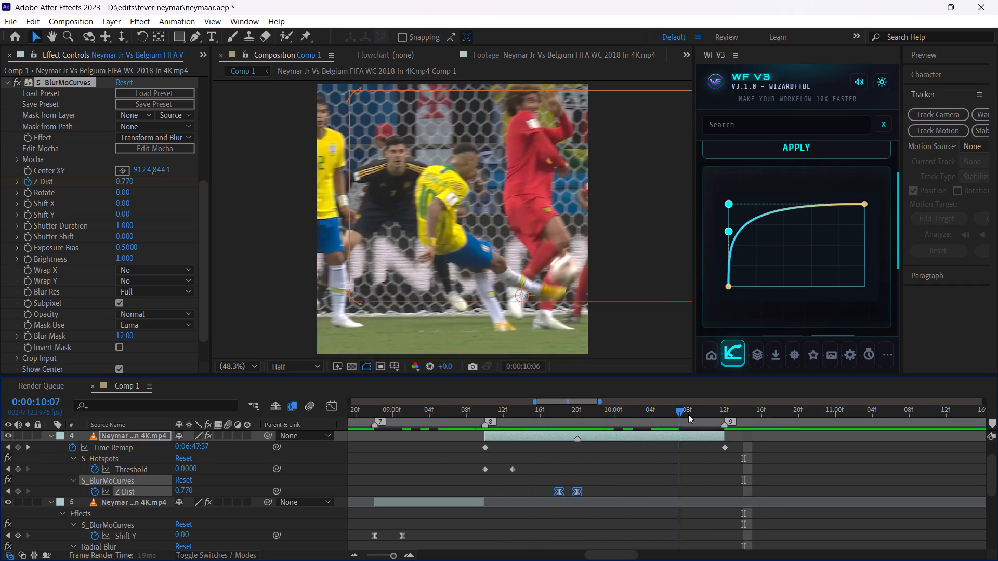
drag(688, 414, 717, 414)
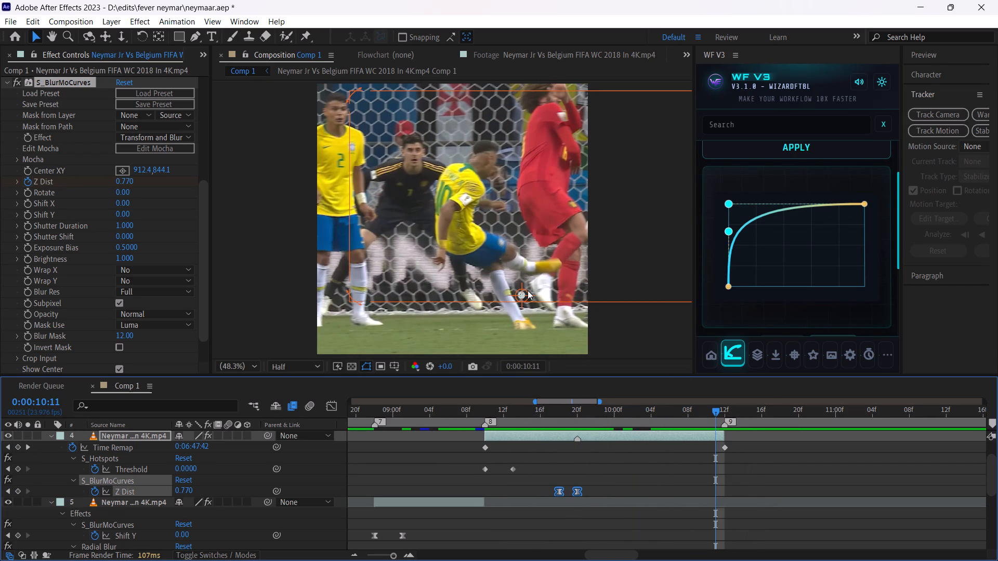
Add S_BlurMoCurves Z Dist keyframes of 0.770 at 0:00:09:21 and 0:00:10:11 on the shot clip.
click(590, 413)
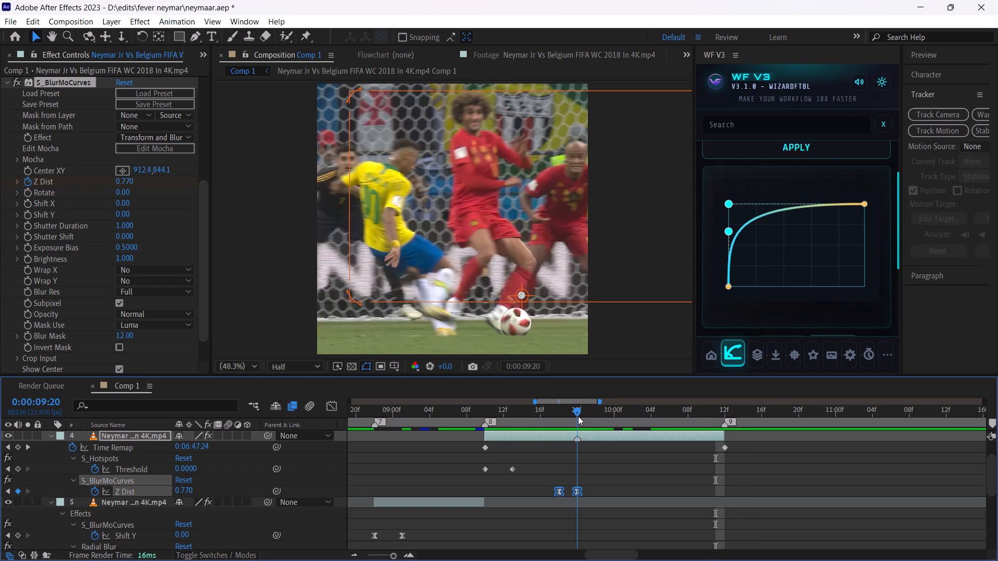
click(625, 481)
click(22, 492)
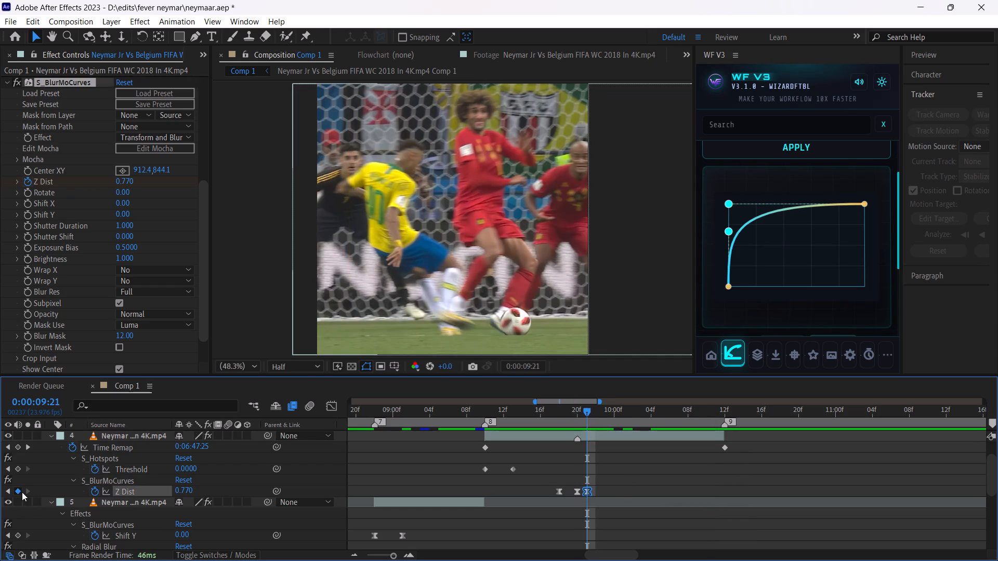
drag(674, 422, 714, 422)
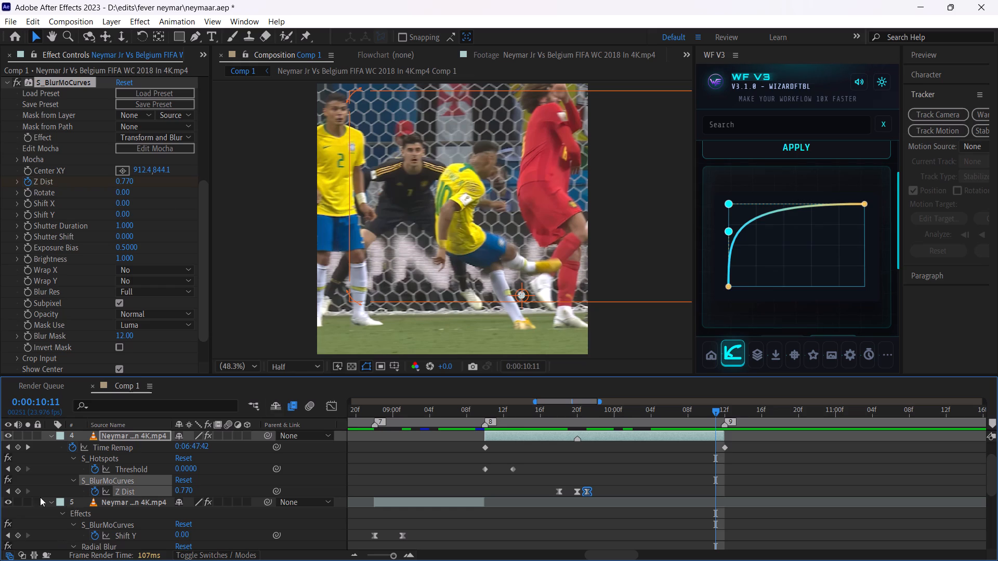
click(20, 493)
Start animating S_BlurMoCurves Center XY on the shot clip, placing its first keyframe at 0:00:09:20.
click(588, 414)
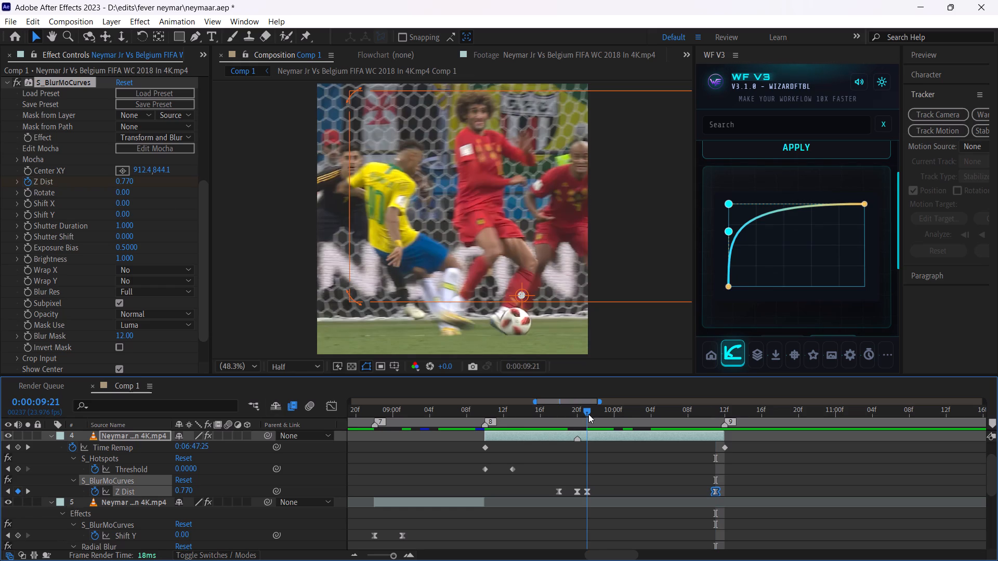
click(26, 169)
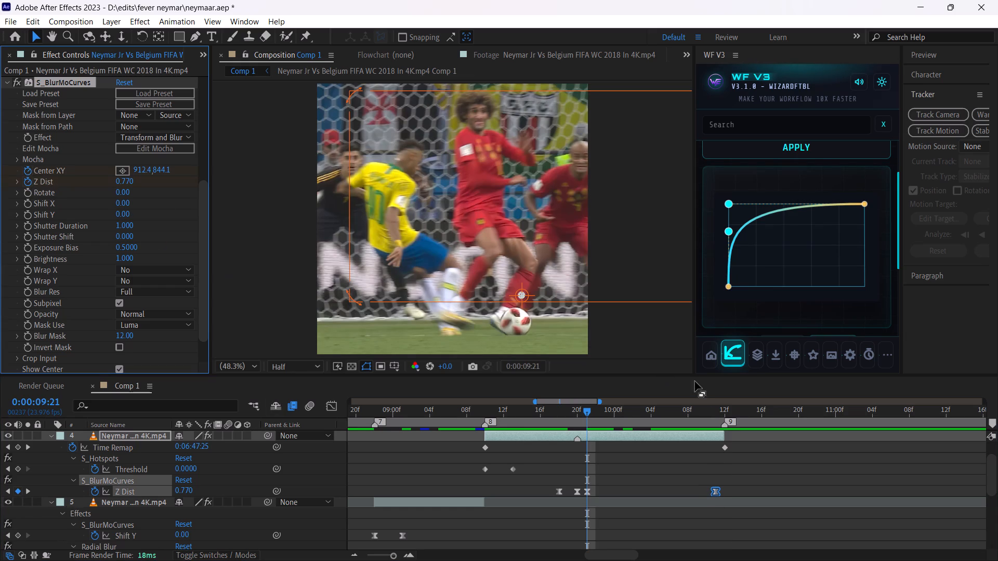
click(577, 410)
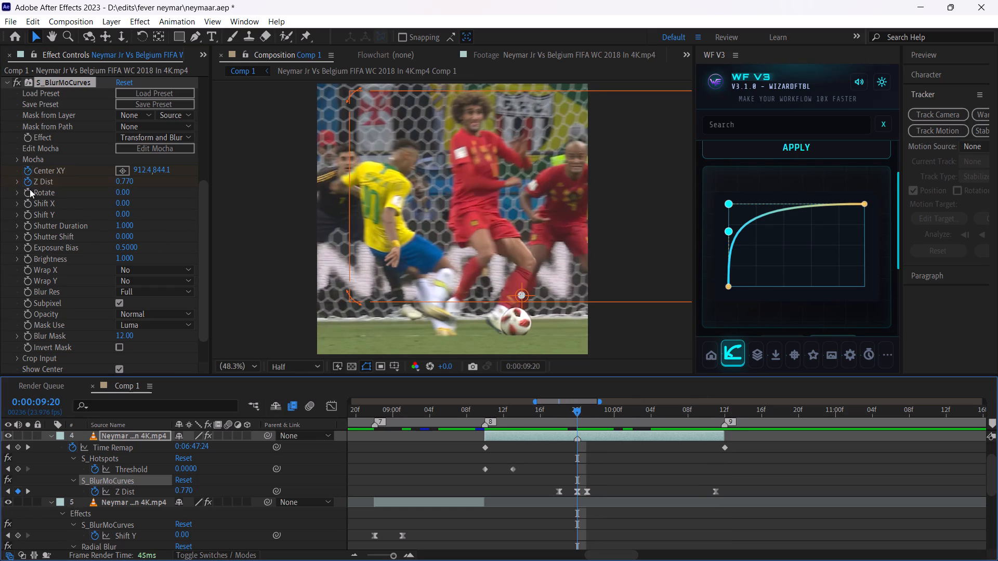
key(u)
key(u)
drag(587, 491, 578, 496)
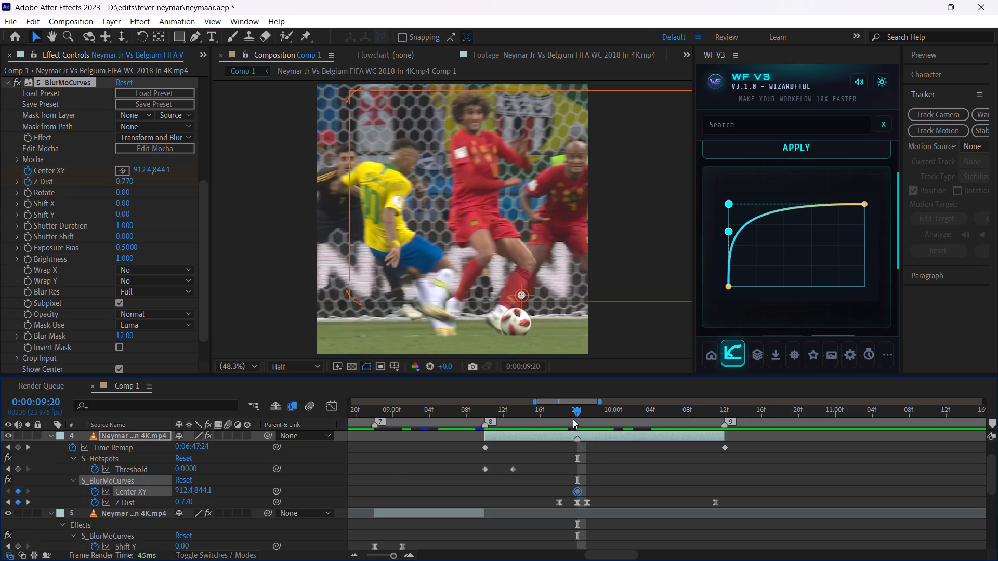
Add Center XY keyframes with the same value at 0:00:09:21 and 0:00:10:11 on the shot clip.
drag(575, 415, 584, 415)
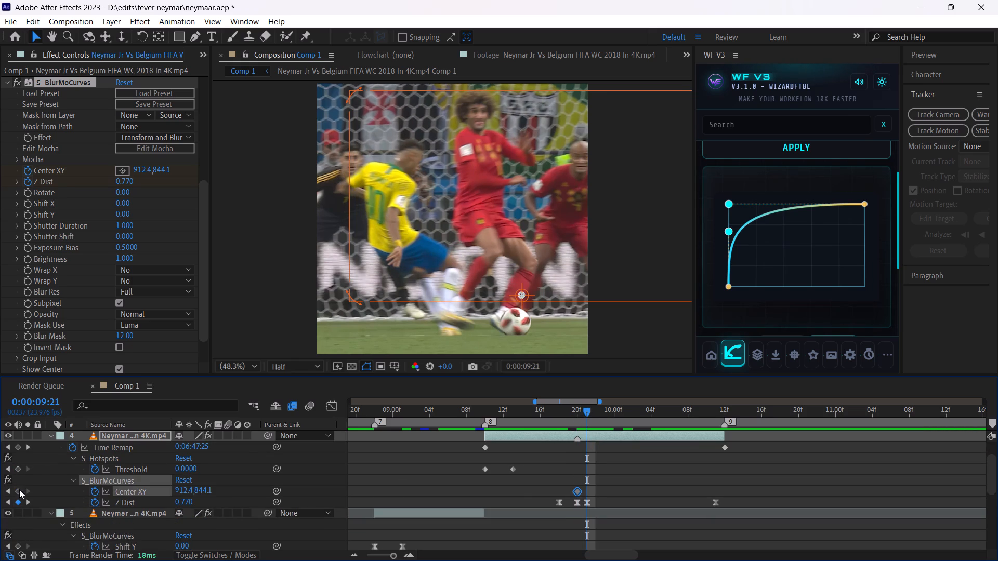
click(19, 489)
drag(586, 414, 708, 421)
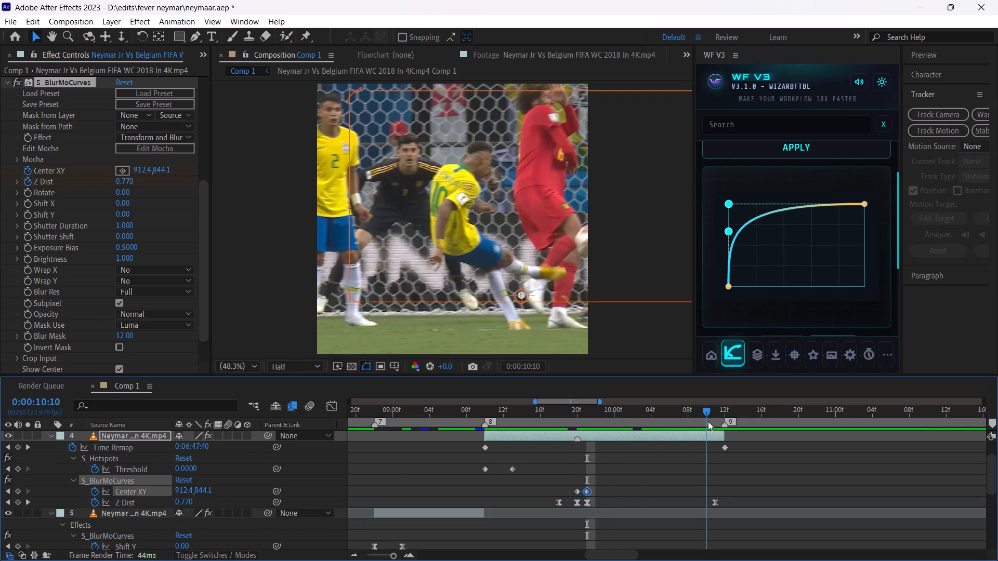
drag(708, 421, 717, 421)
click(16, 492)
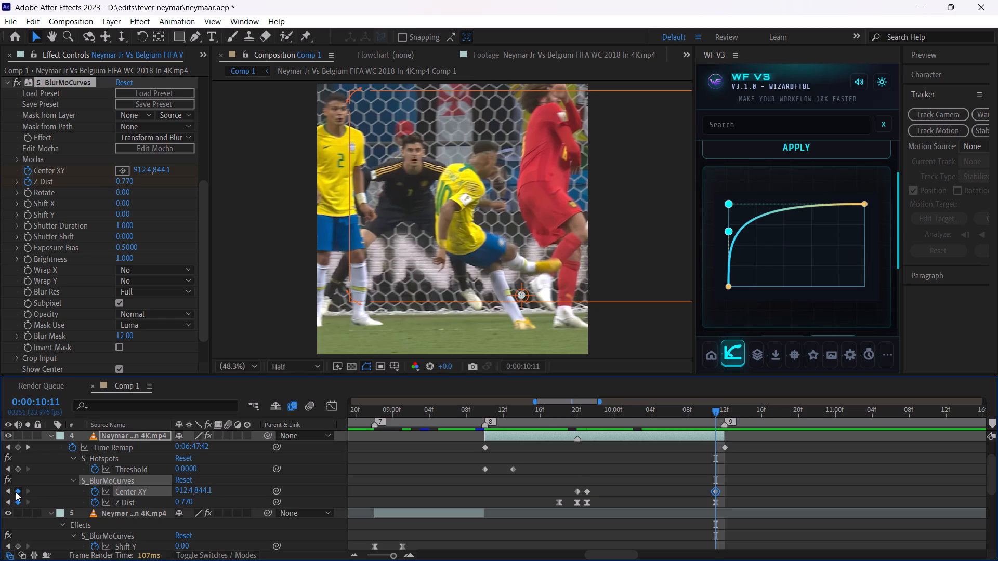
Reposition the S_BlurMoCurves center at 0:00:10:11 to about 1547.6, 573.1 so the framing follows the ball.
drag(524, 295, 606, 238)
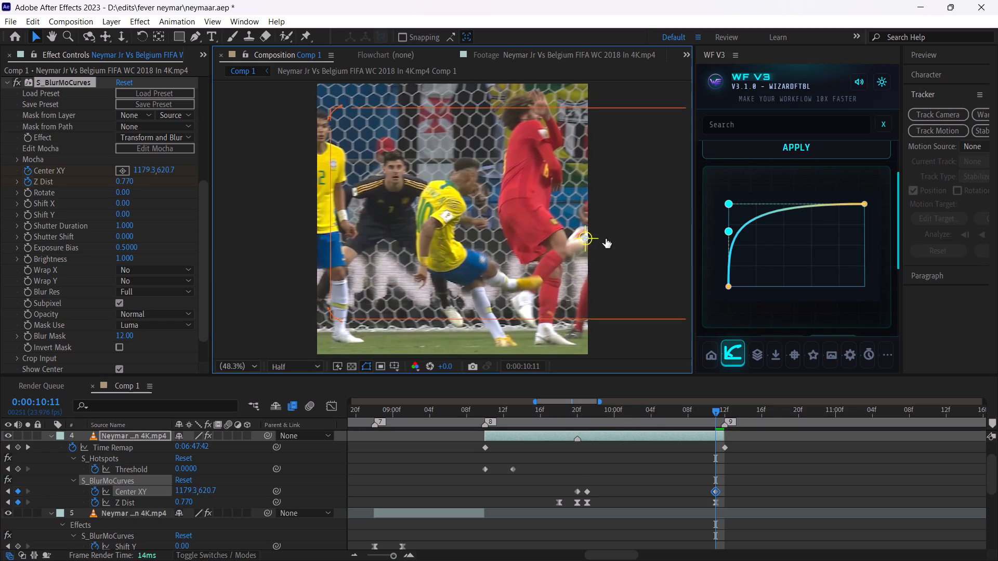
drag(606, 238, 665, 206)
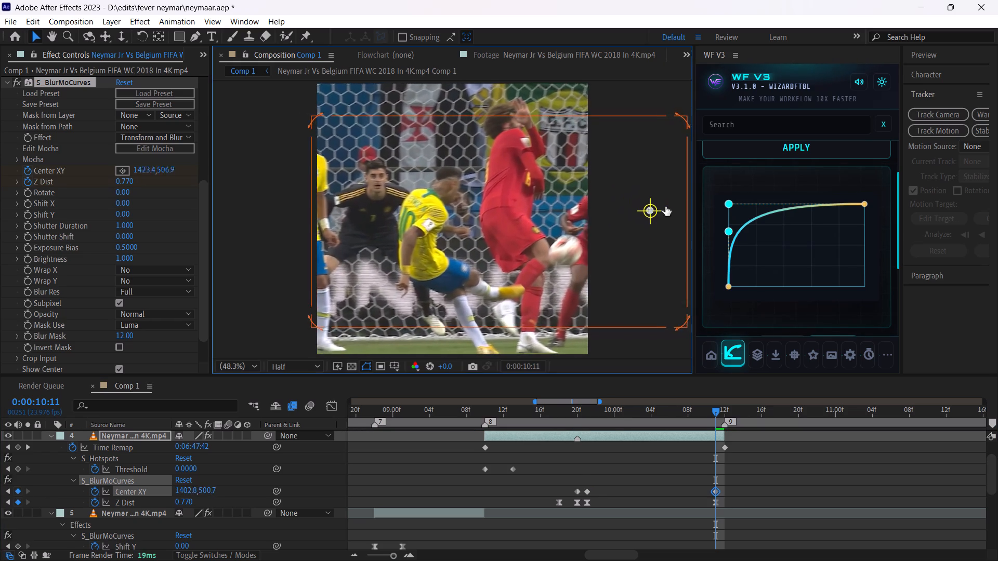
drag(665, 206, 606, 225)
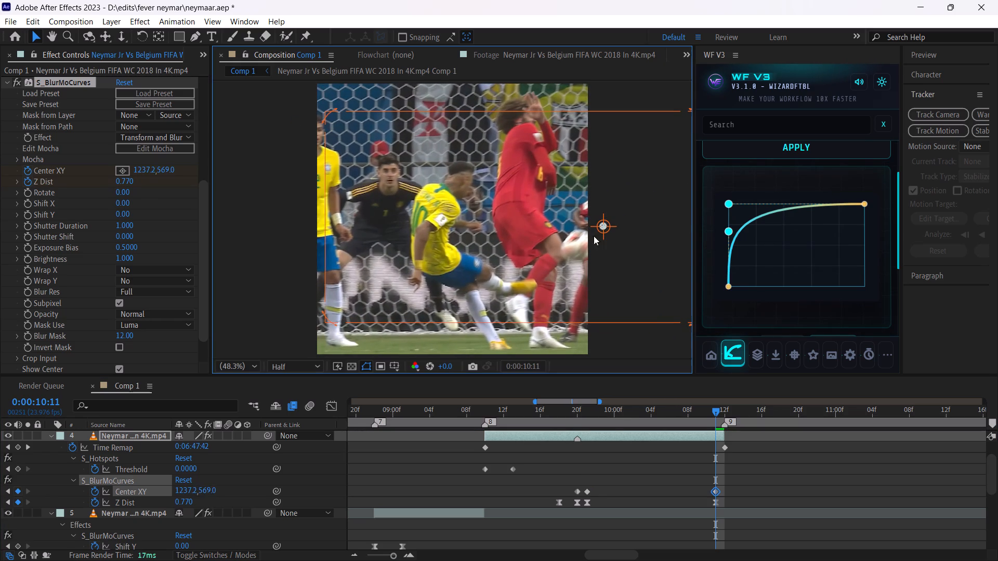
drag(607, 227, 739, 233)
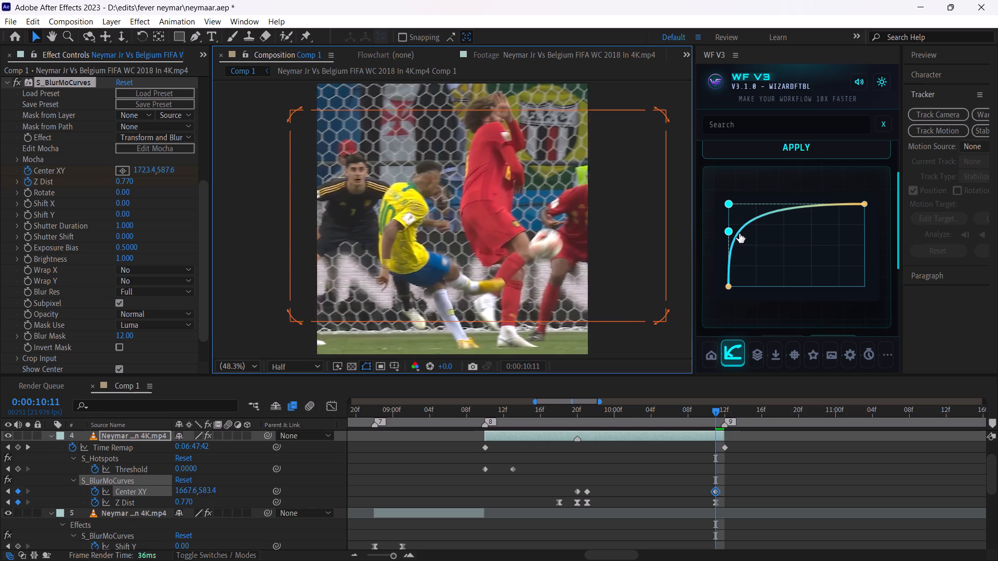
drag(739, 233, 685, 228)
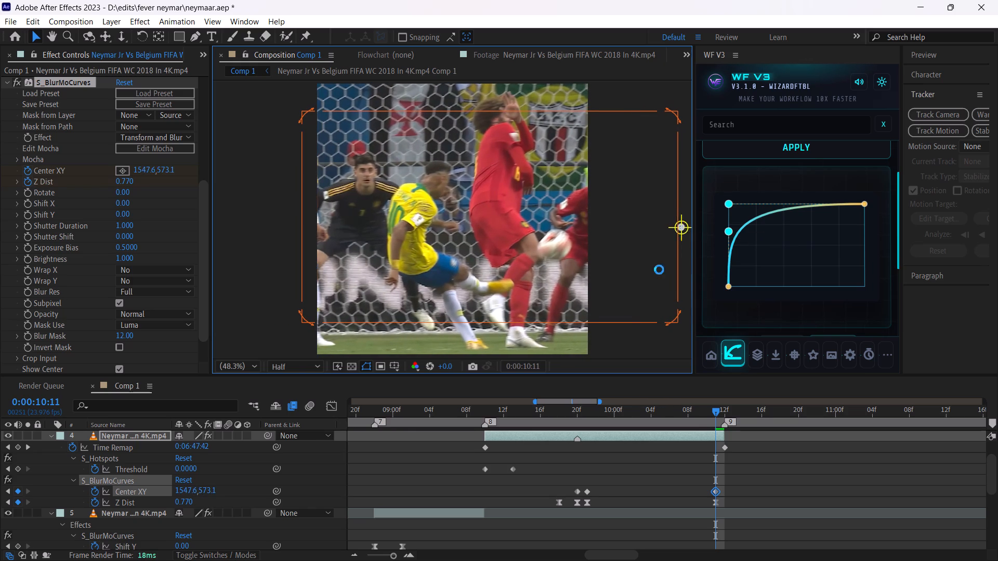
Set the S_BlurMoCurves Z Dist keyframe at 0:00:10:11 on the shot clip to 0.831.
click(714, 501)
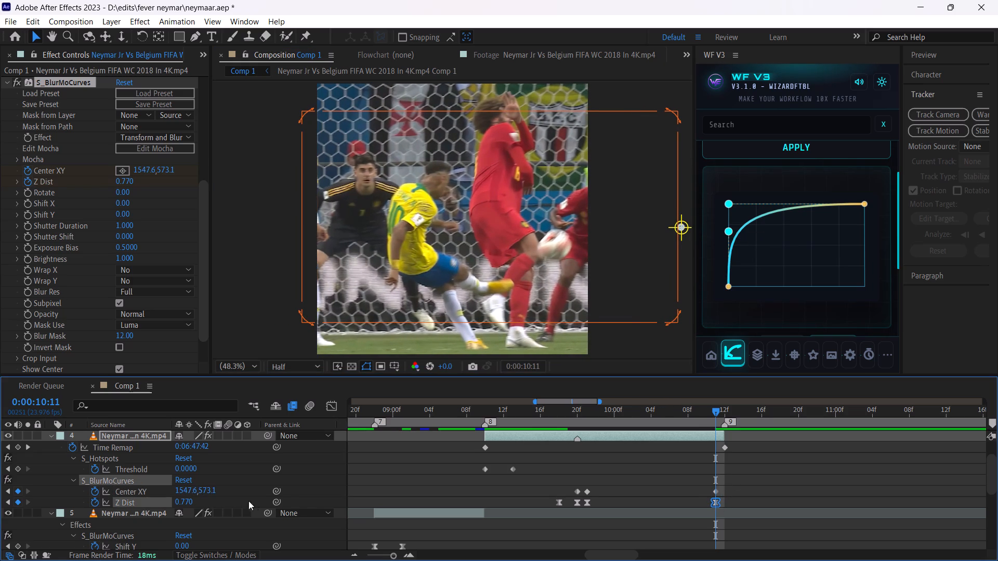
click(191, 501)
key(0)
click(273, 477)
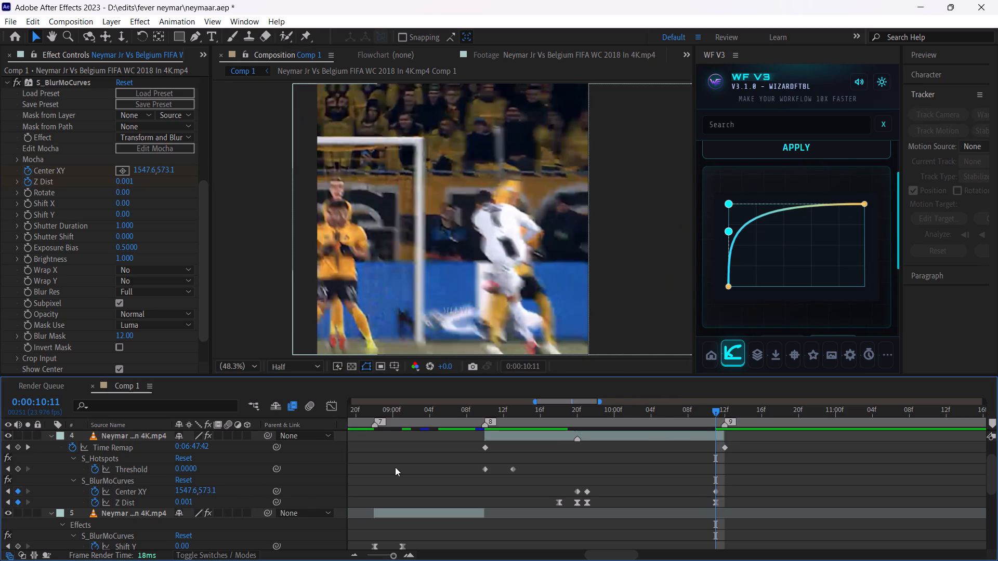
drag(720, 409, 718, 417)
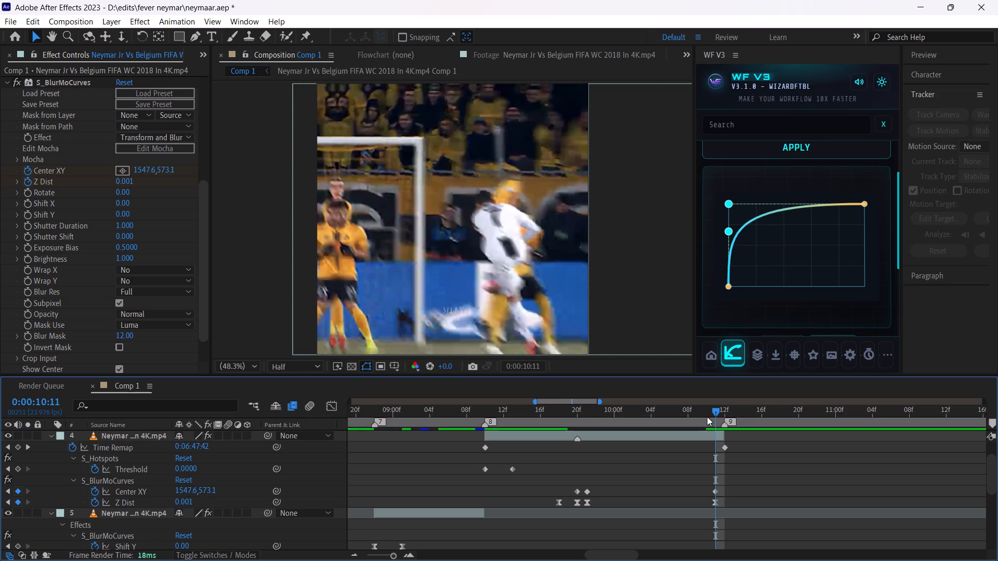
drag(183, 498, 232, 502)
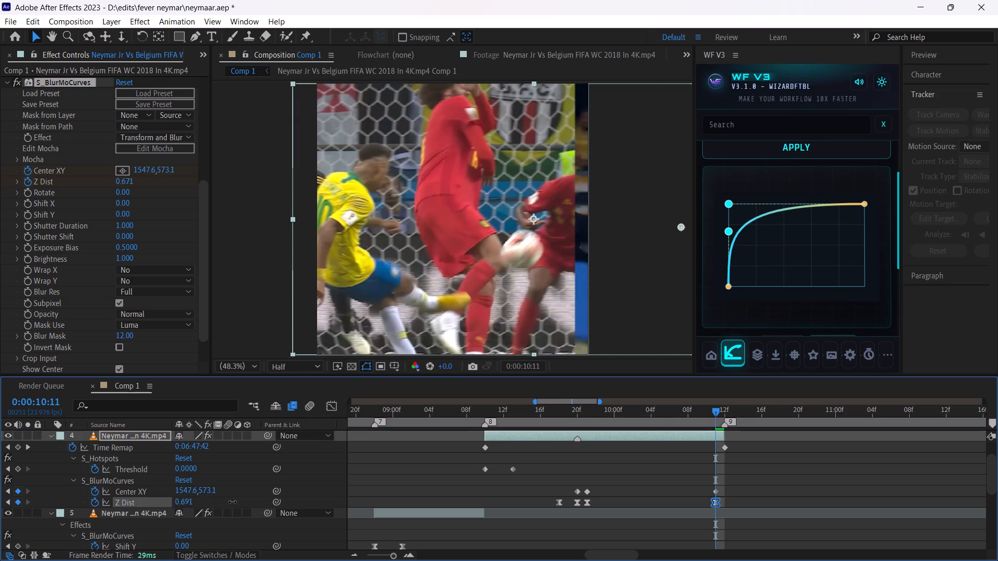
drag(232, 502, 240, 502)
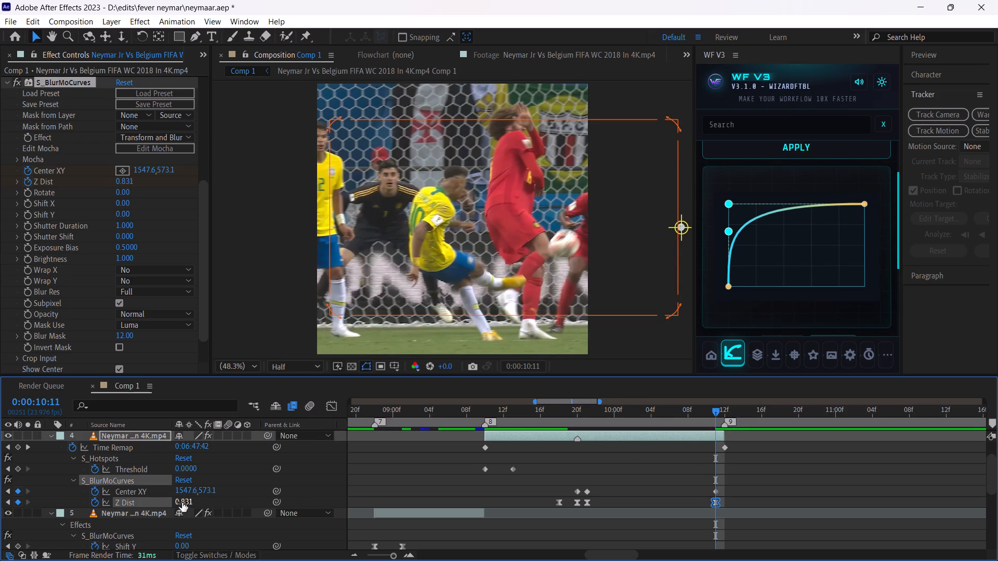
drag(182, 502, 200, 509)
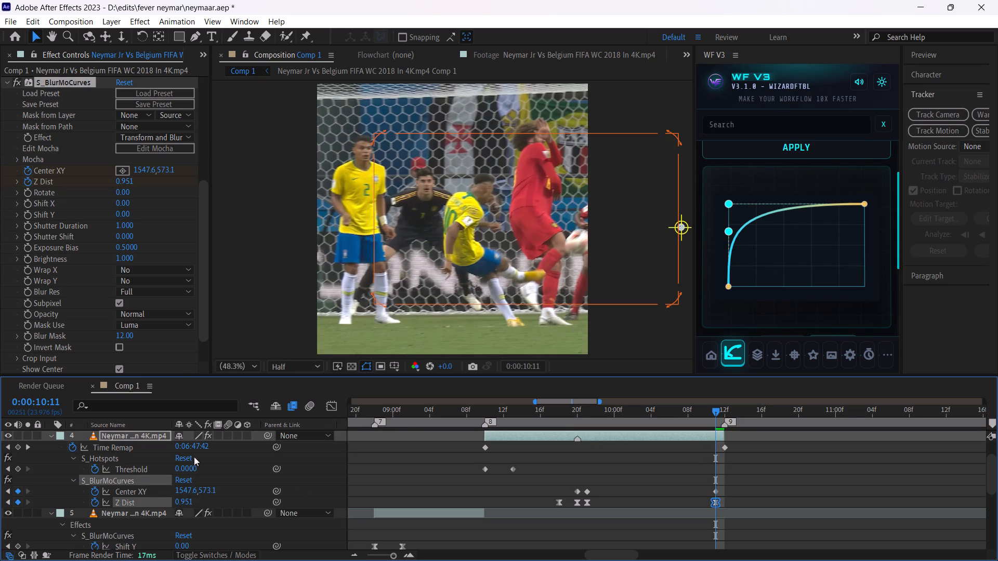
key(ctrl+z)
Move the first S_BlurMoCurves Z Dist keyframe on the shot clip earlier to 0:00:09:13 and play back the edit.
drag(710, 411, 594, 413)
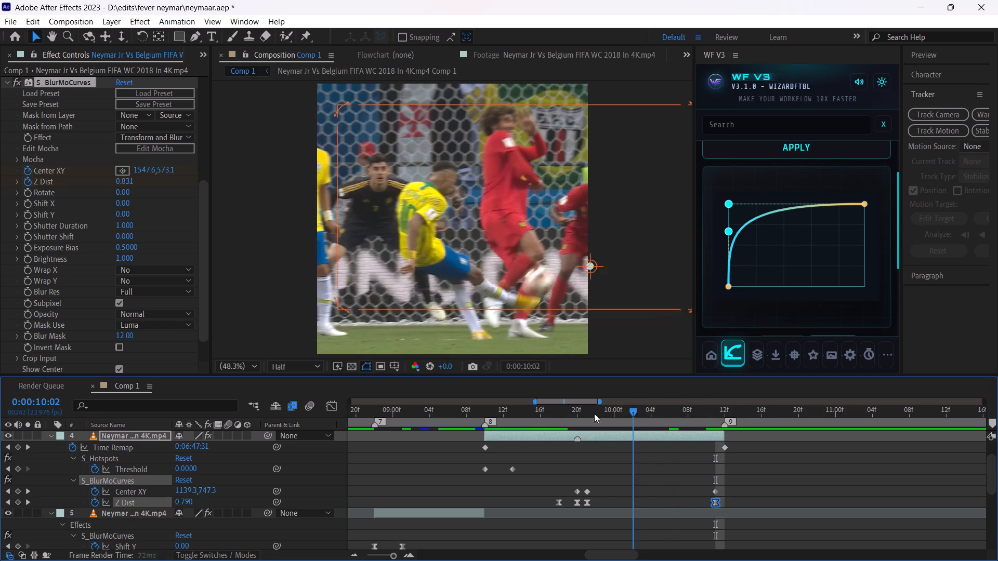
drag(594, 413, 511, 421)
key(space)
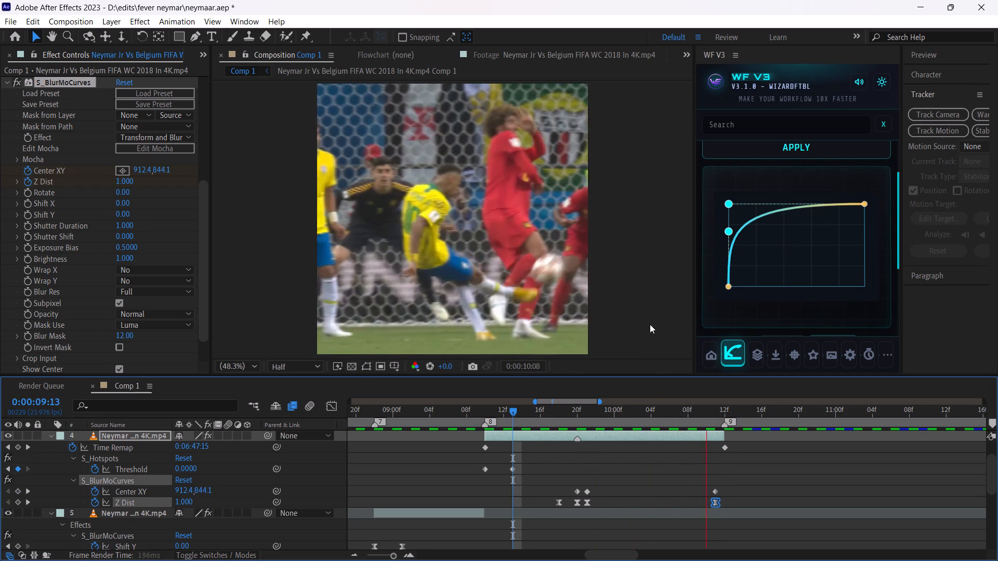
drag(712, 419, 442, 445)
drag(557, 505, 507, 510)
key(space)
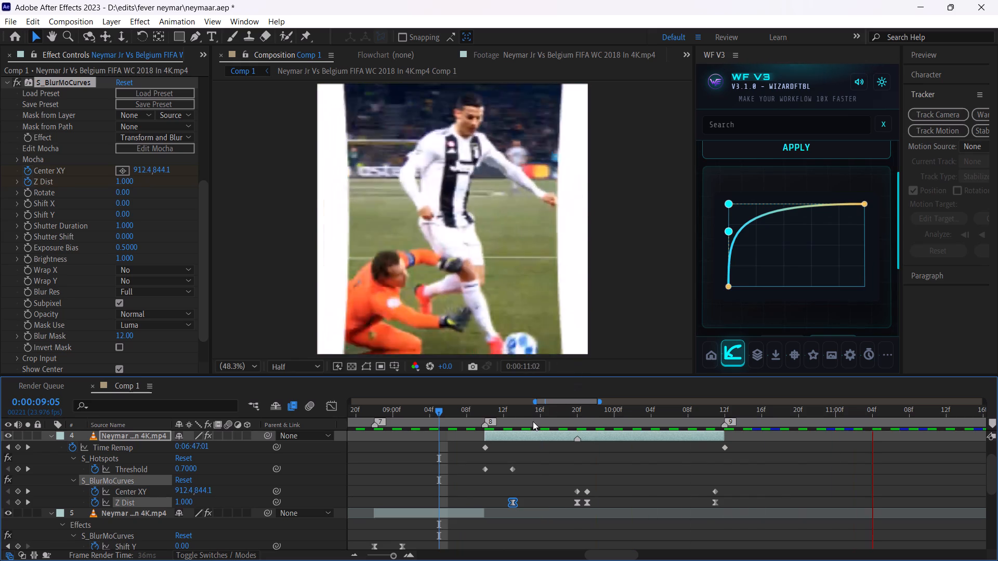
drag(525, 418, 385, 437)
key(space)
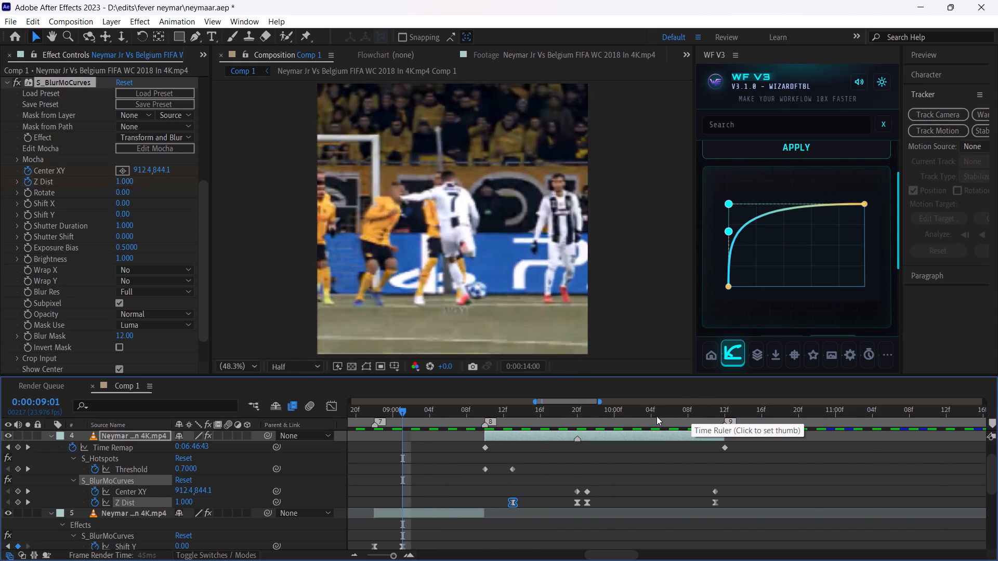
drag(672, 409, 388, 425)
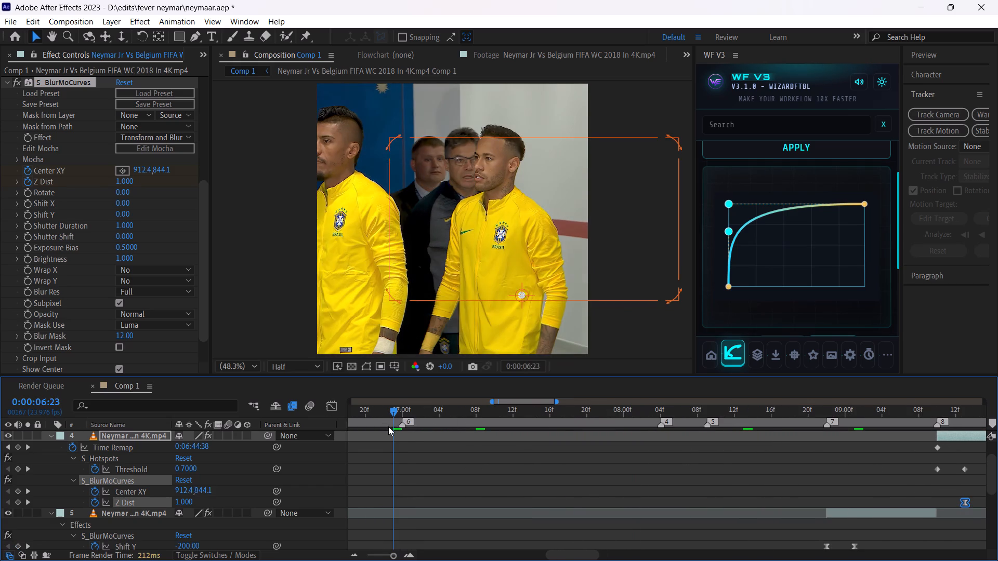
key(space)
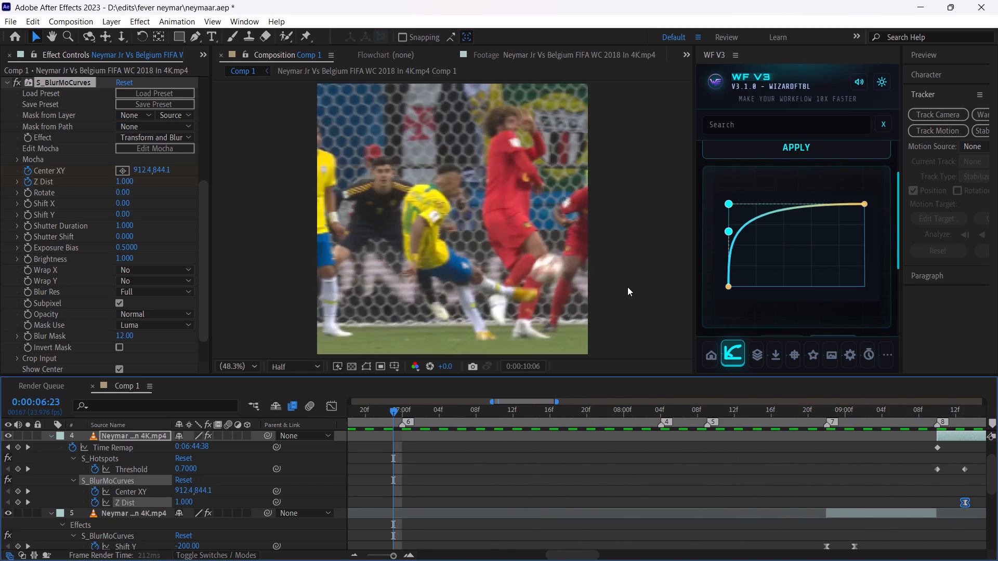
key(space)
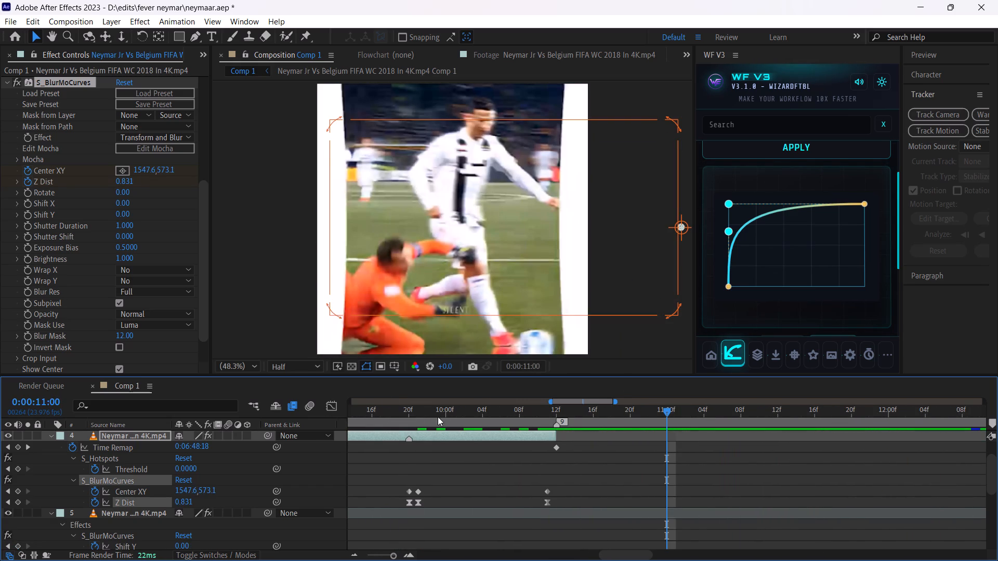
Delete all S_BlurMoCurves Center XY and Z Dist keyframes on the shot clip and play back the edit.
drag(438, 407, 523, 415)
drag(503, 501, 826, 489)
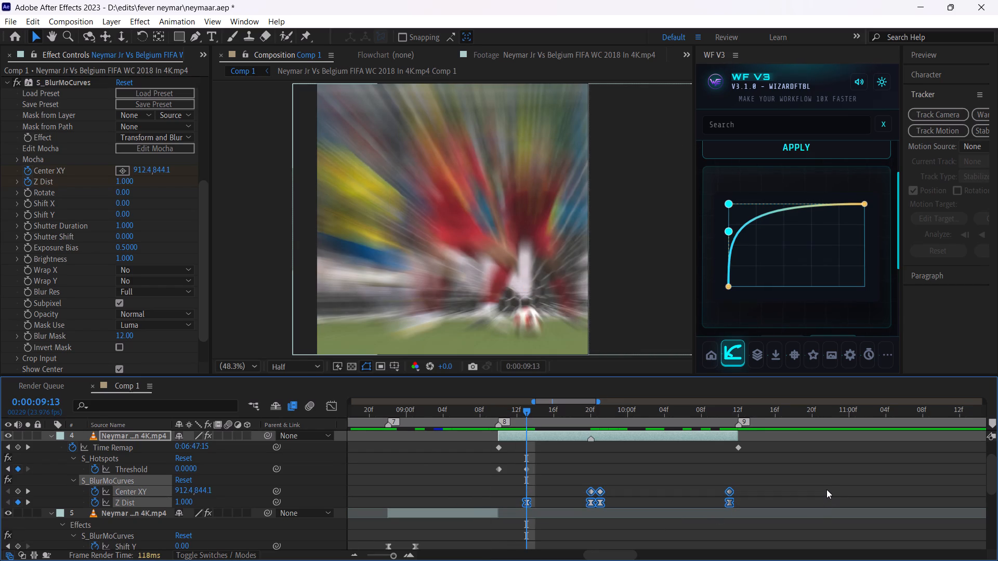
key(Delete)
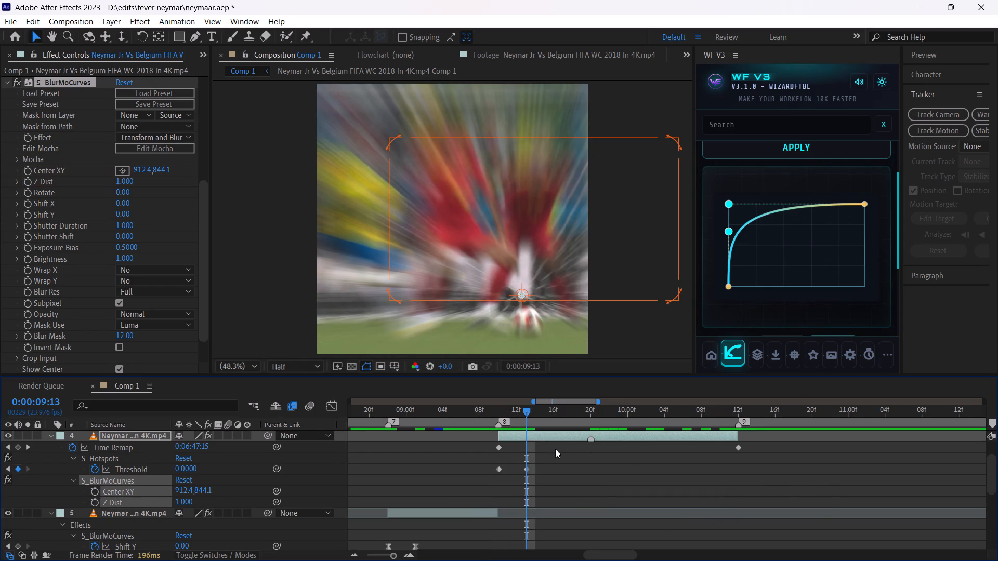
drag(505, 418, 469, 419)
key(space)
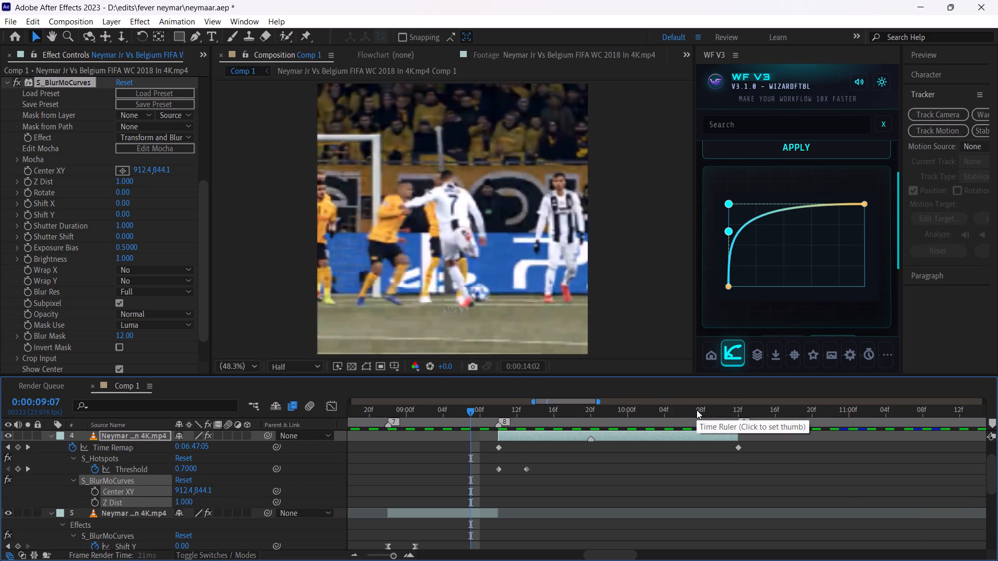
Hide the shot clip on layer 4 so the Fever reference footage shows beneath it.
drag(694, 410, 734, 412)
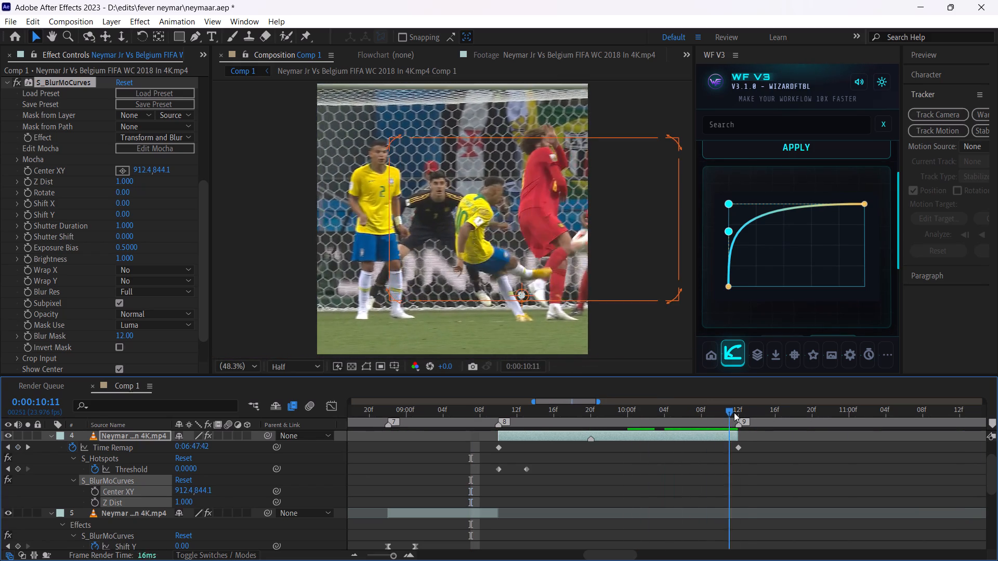
drag(734, 412, 743, 412)
click(9, 435)
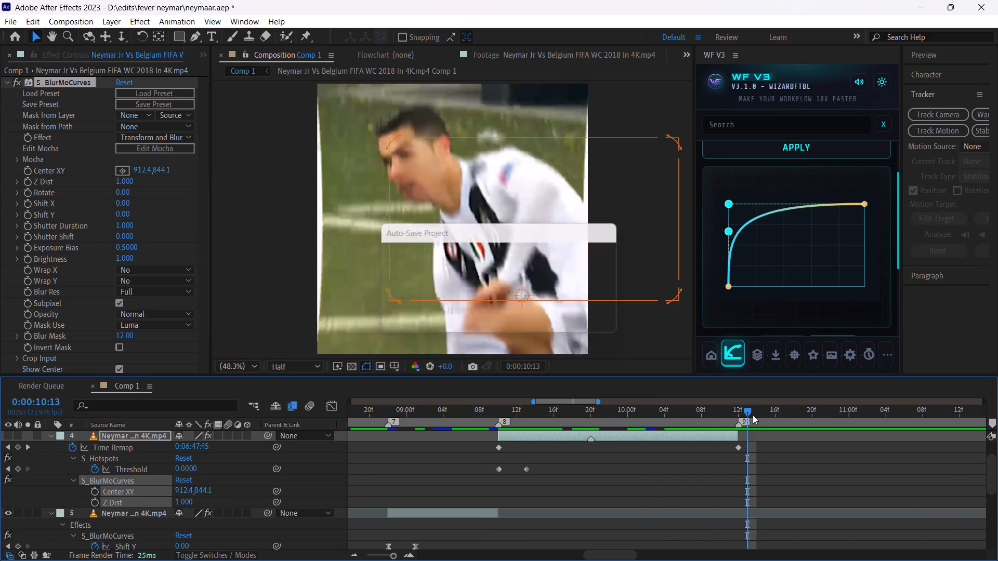
Examine the camera movement in the reference footage's shooting moment under the hidden shot clip.
drag(733, 420, 712, 419)
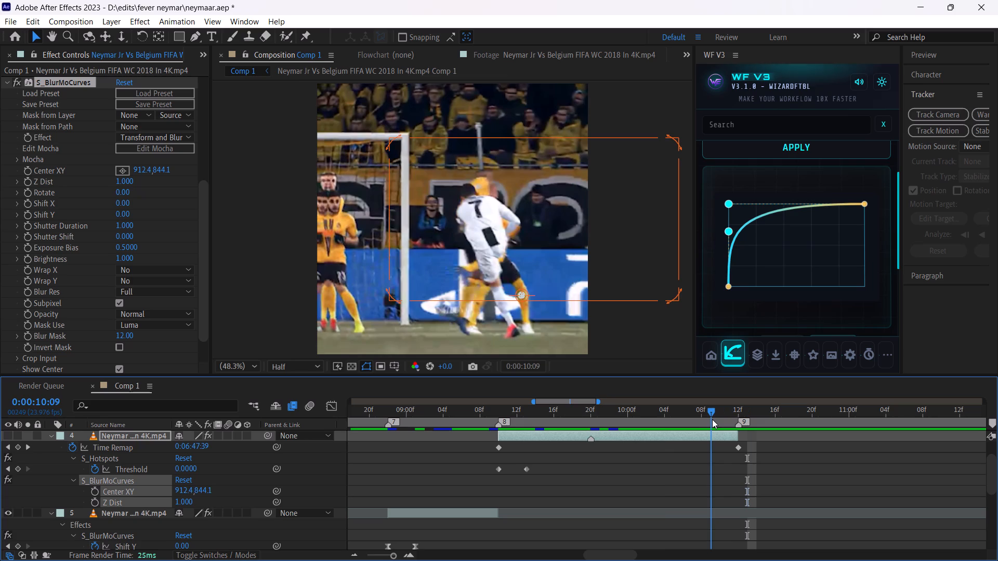
drag(712, 419, 478, 418)
drag(483, 405, 452, 410)
key(space)
key(space)
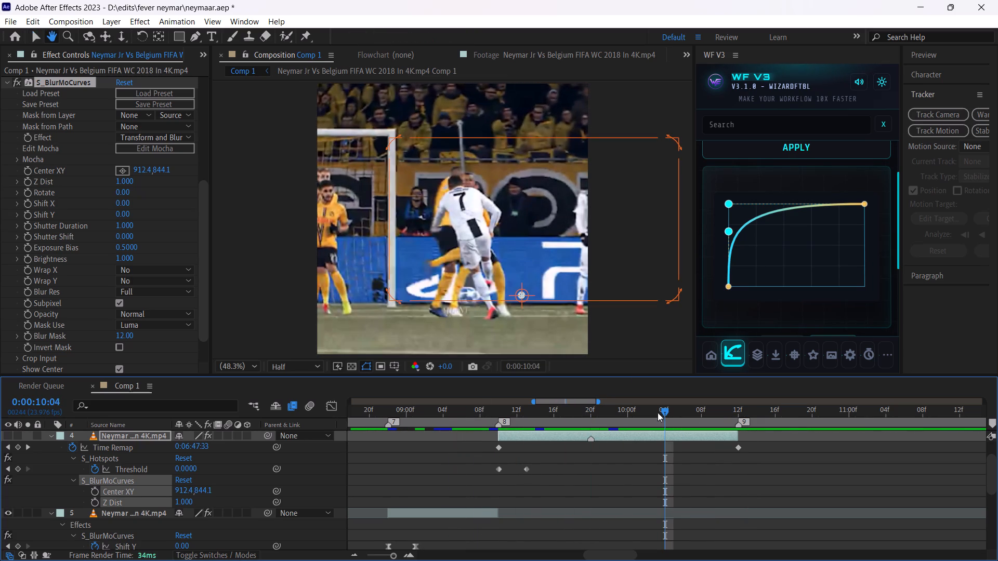
drag(663, 410, 713, 411)
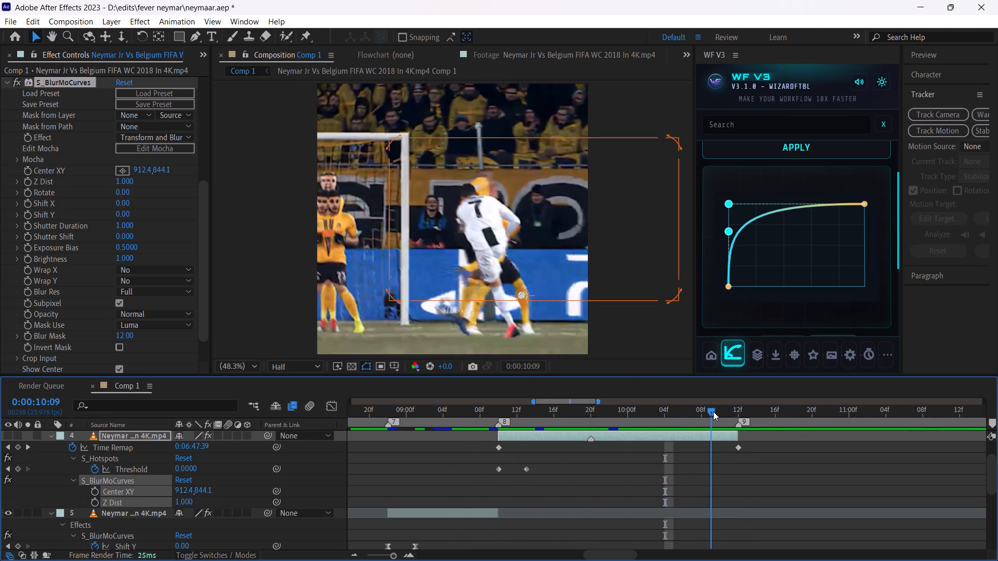
drag(713, 411, 721, 411)
drag(721, 411, 669, 401)
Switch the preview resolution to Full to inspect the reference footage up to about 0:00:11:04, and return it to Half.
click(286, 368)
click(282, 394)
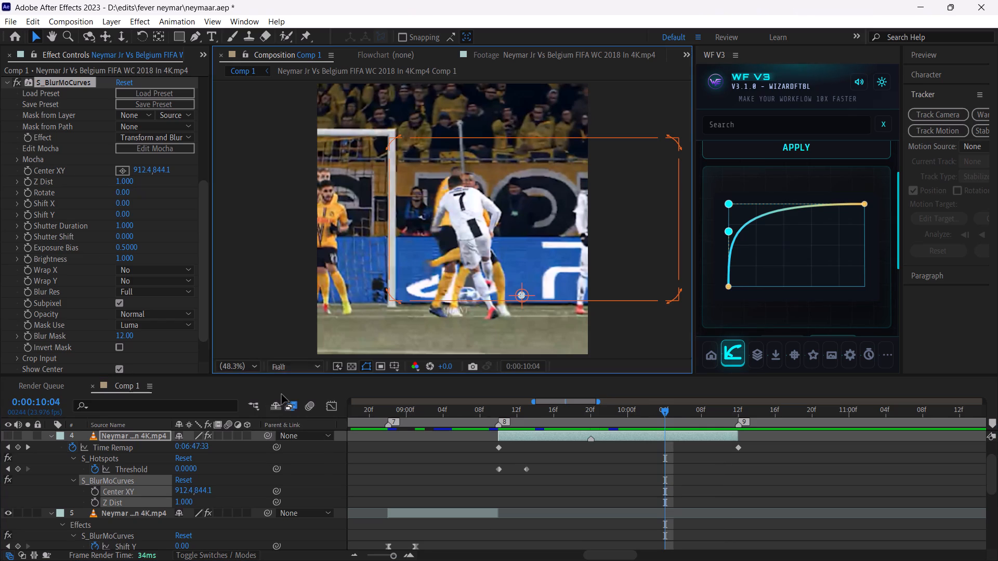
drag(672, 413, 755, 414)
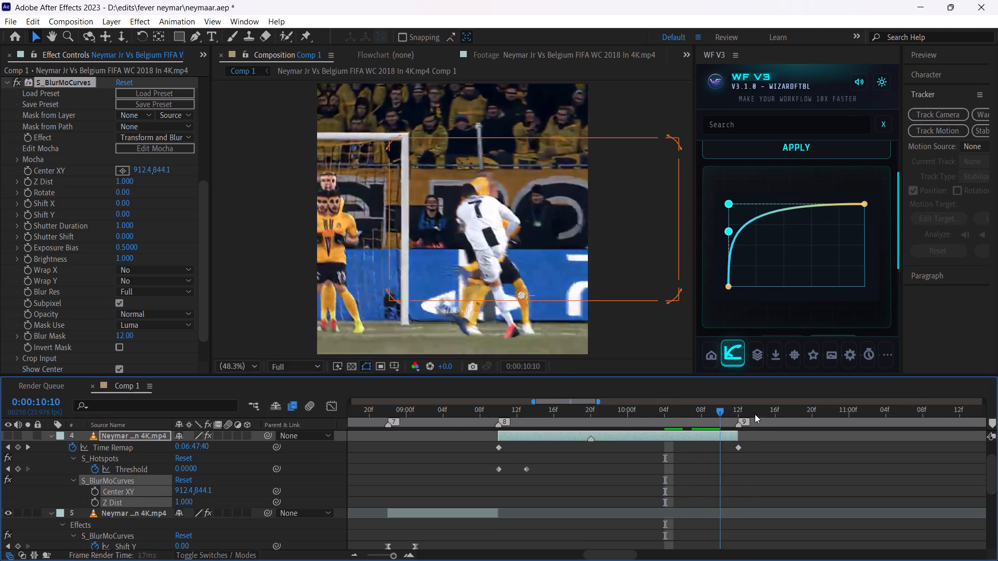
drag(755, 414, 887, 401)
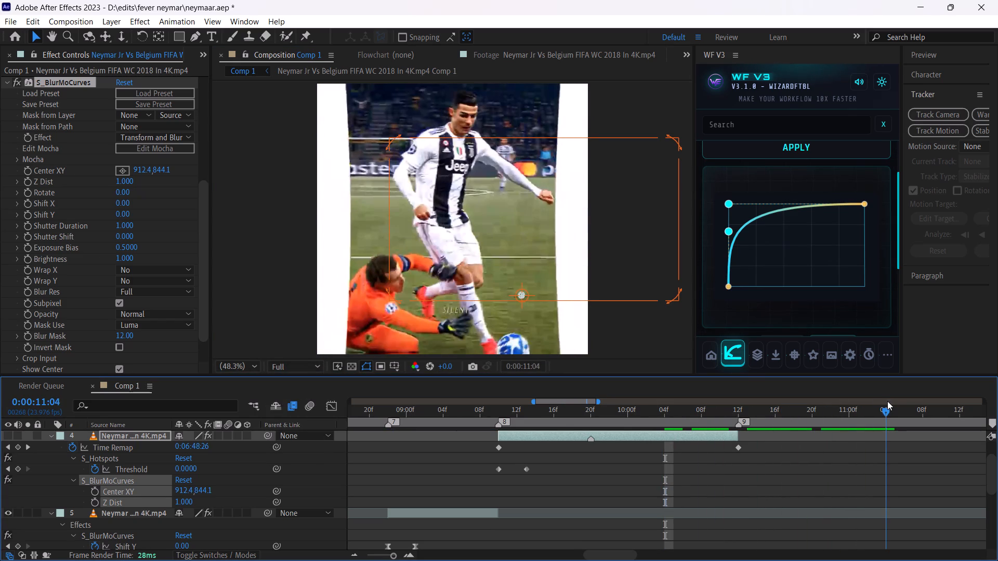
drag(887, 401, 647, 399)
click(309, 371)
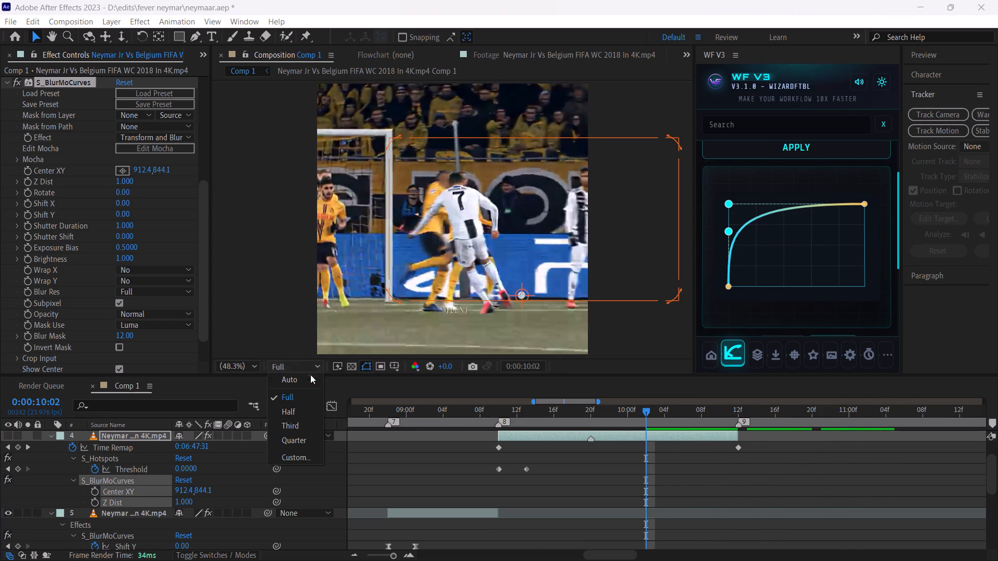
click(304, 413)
Find the next sync point in the reference footage and mark it with a composition marker at 0:00:10:23.
drag(655, 412, 716, 410)
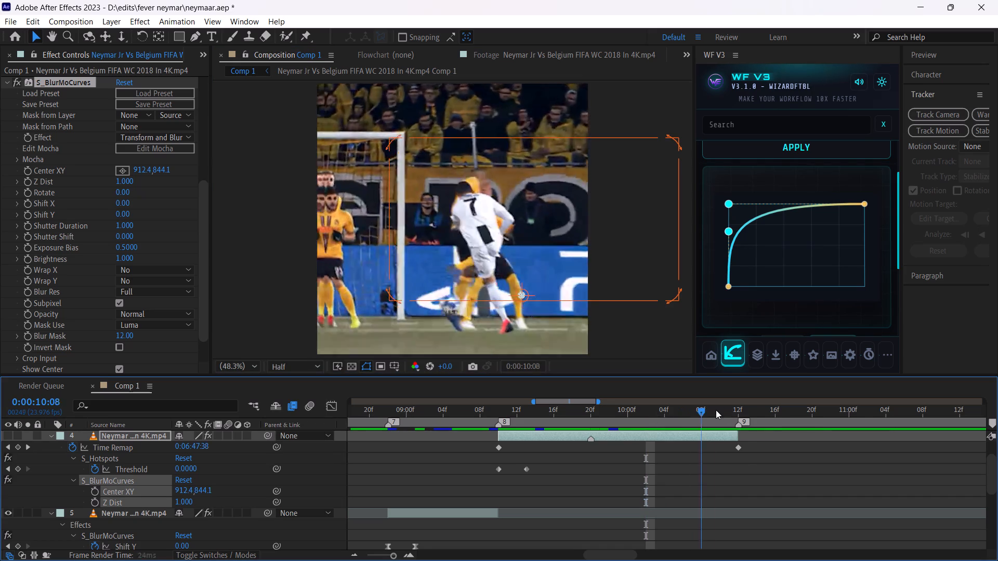
drag(716, 410, 881, 402)
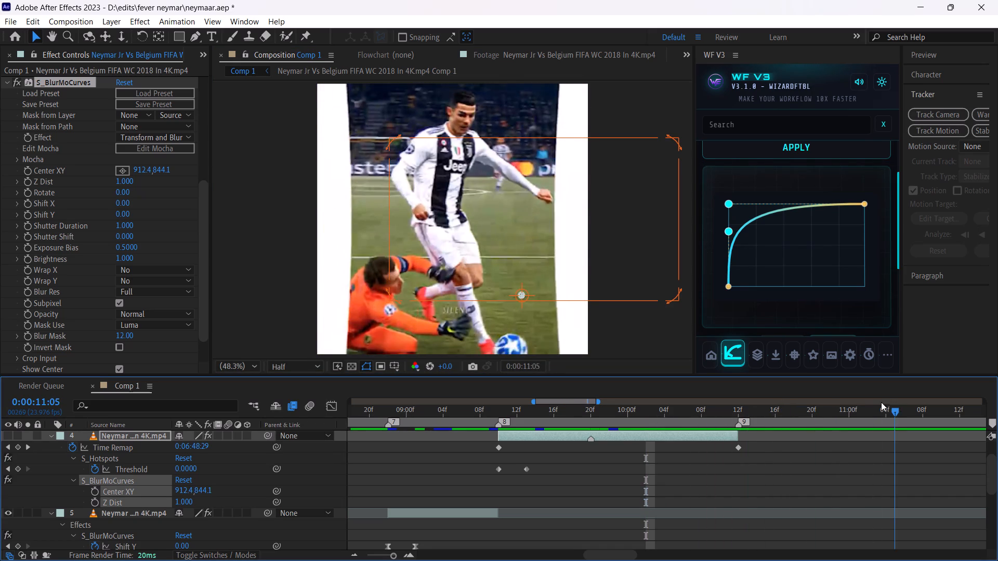
drag(881, 402, 859, 411)
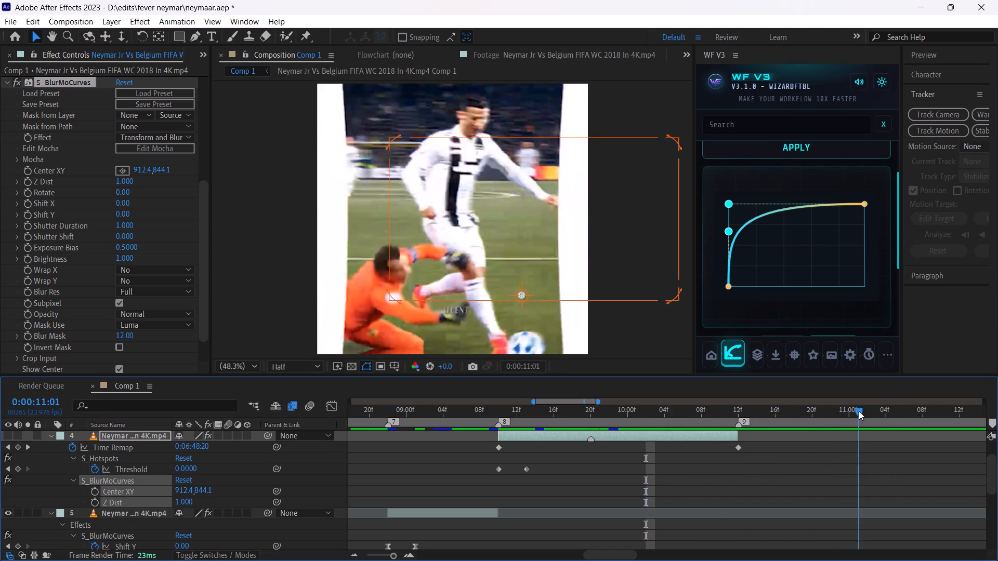
drag(859, 411, 764, 415)
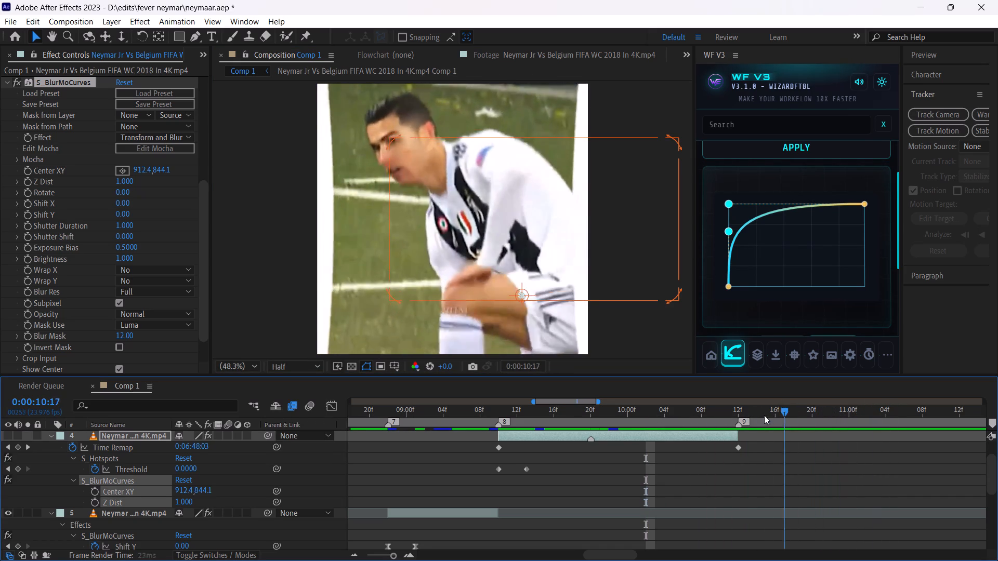
drag(764, 415, 913, 416)
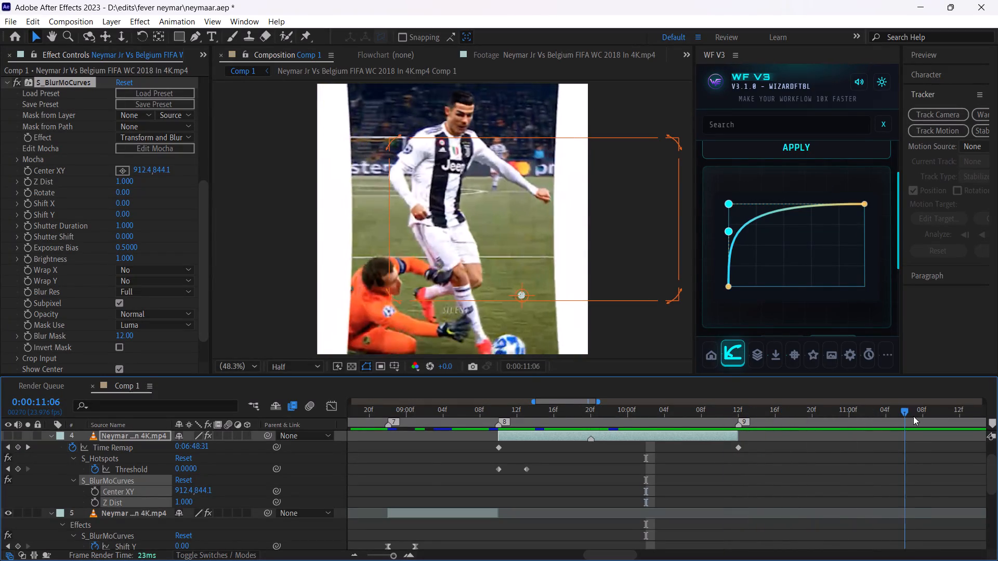
drag(913, 416, 890, 424)
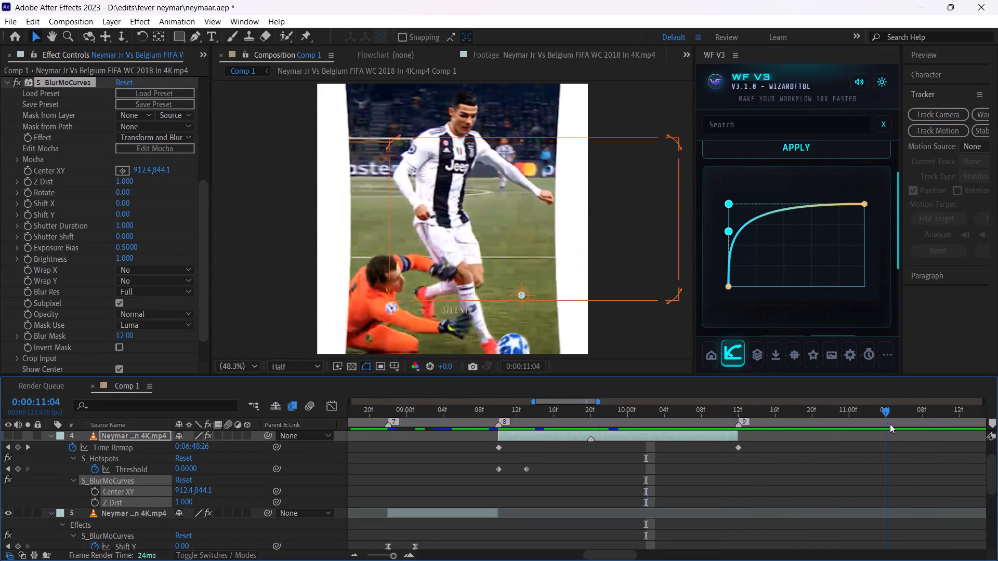
drag(890, 424, 828, 424)
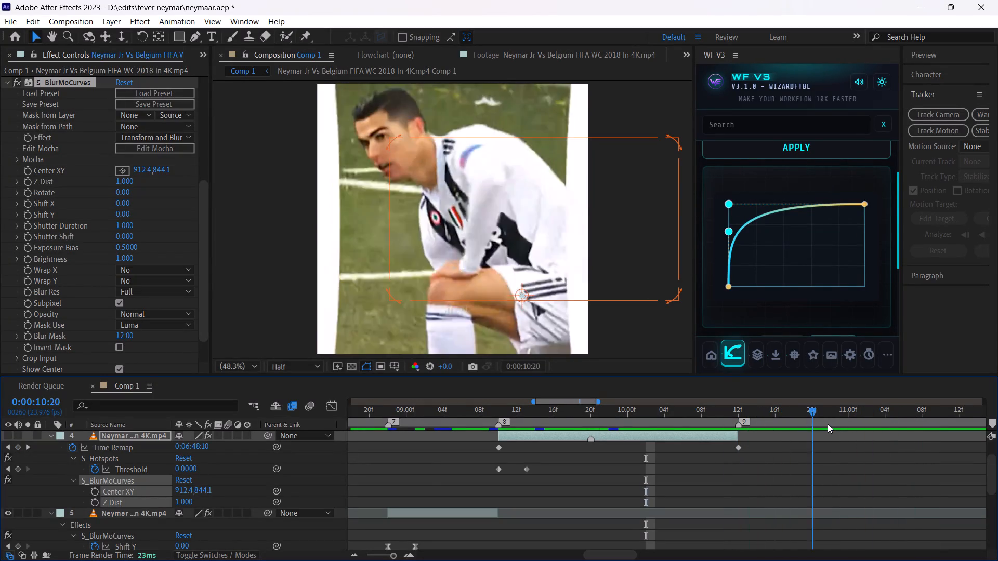
drag(828, 424, 837, 422)
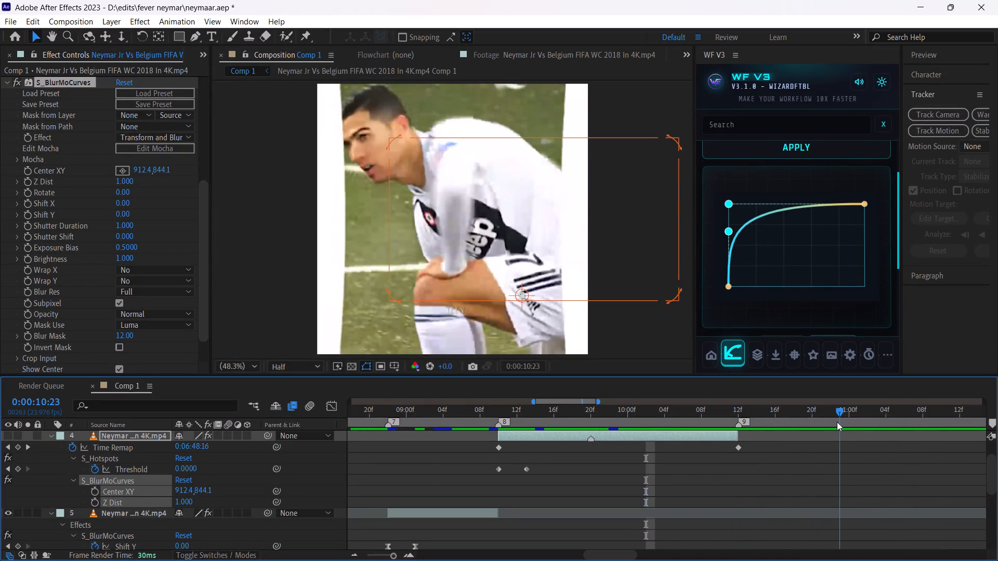
drag(837, 422, 836, 422)
click(988, 421)
click(990, 425)
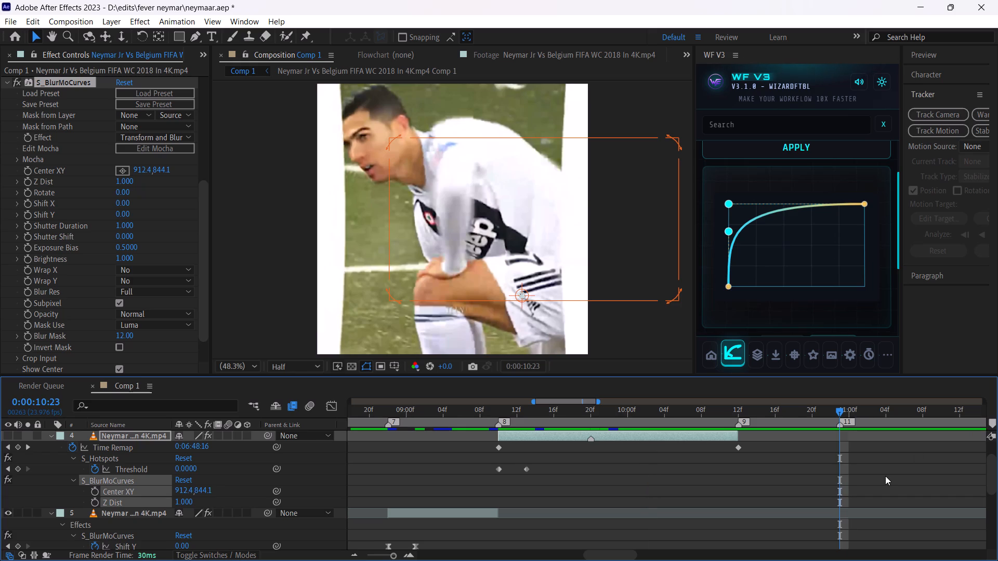
Save the neymaar project and close it.
click(885, 476)
key(ctrl+s)
click(997, 0)
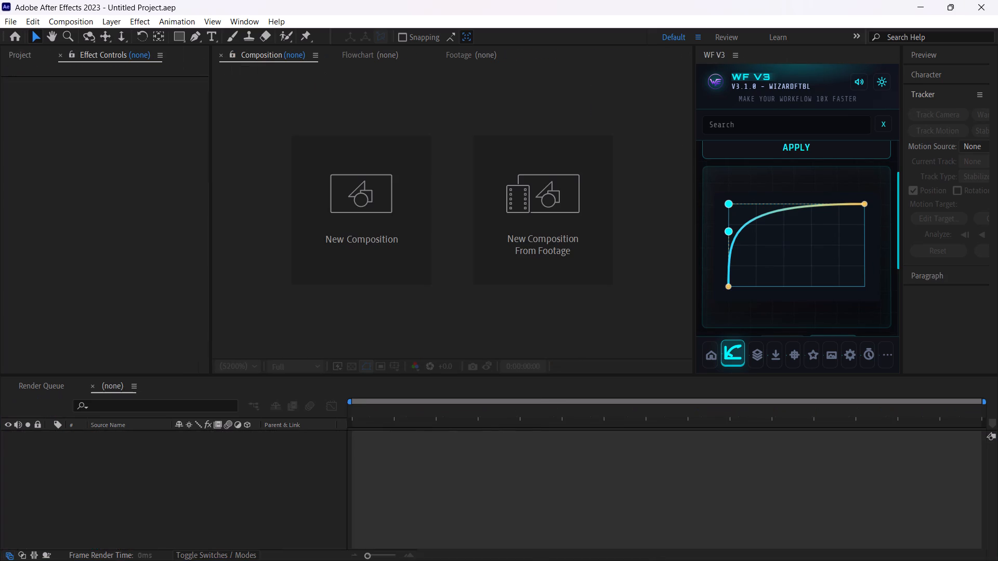